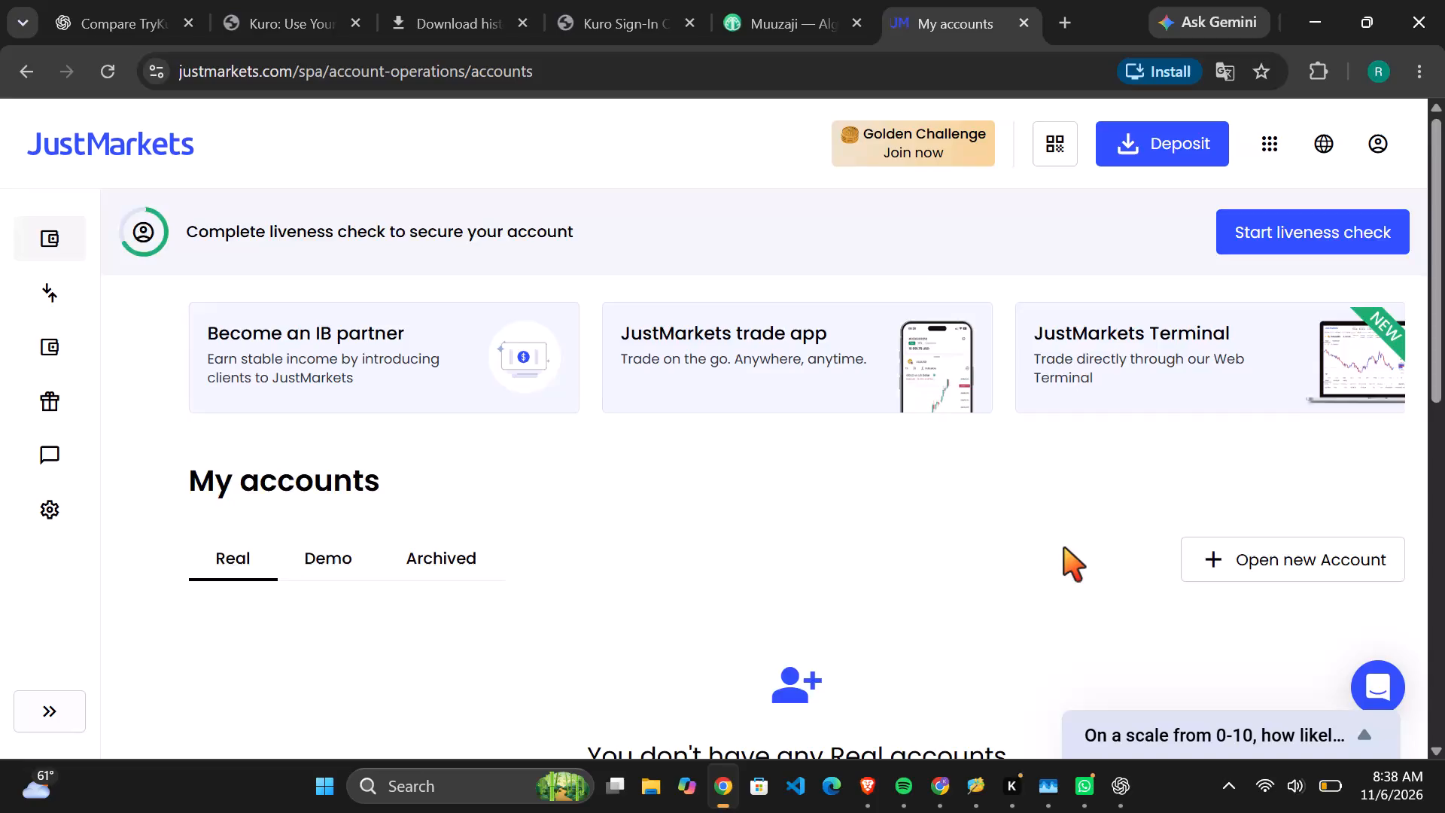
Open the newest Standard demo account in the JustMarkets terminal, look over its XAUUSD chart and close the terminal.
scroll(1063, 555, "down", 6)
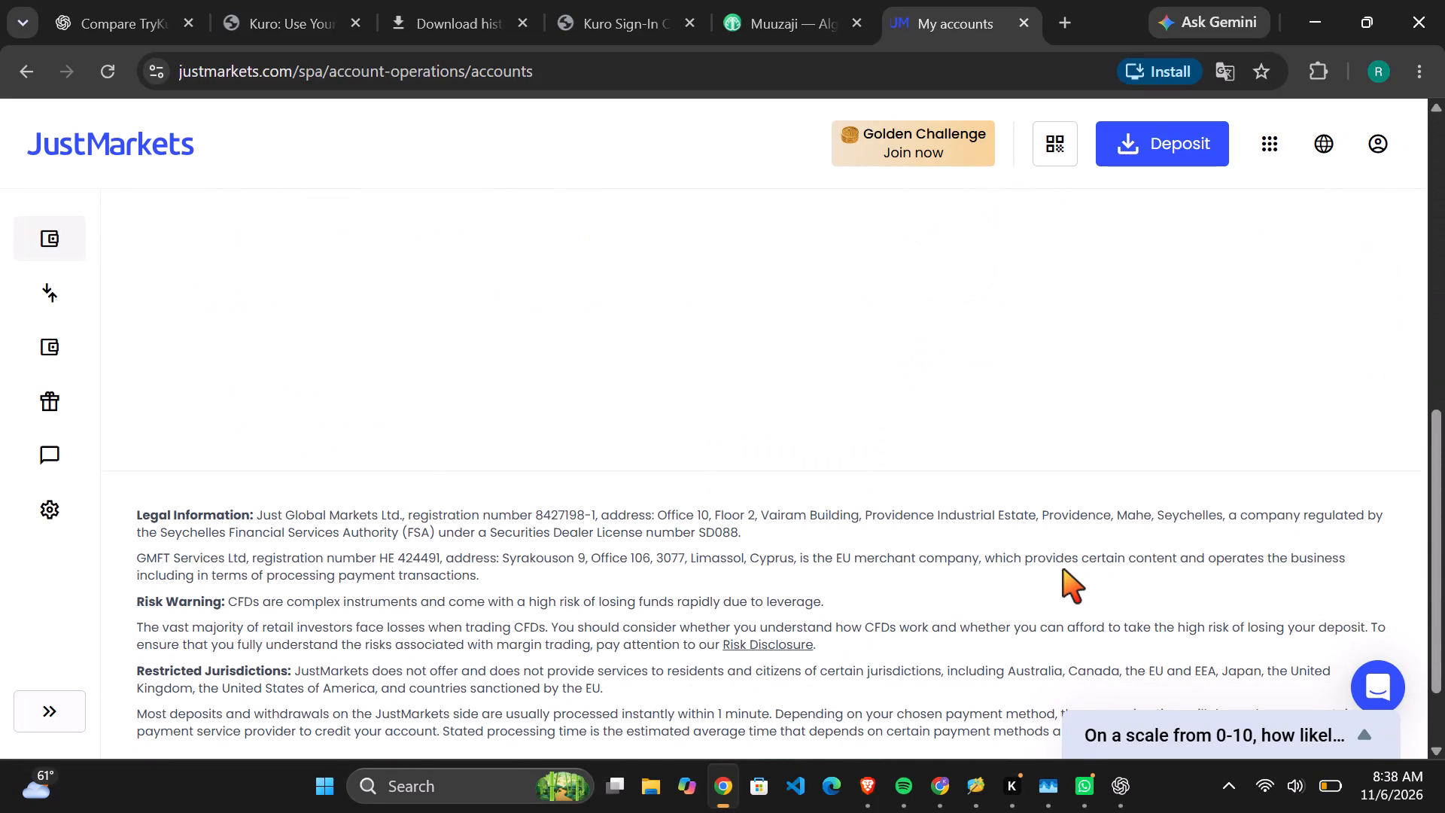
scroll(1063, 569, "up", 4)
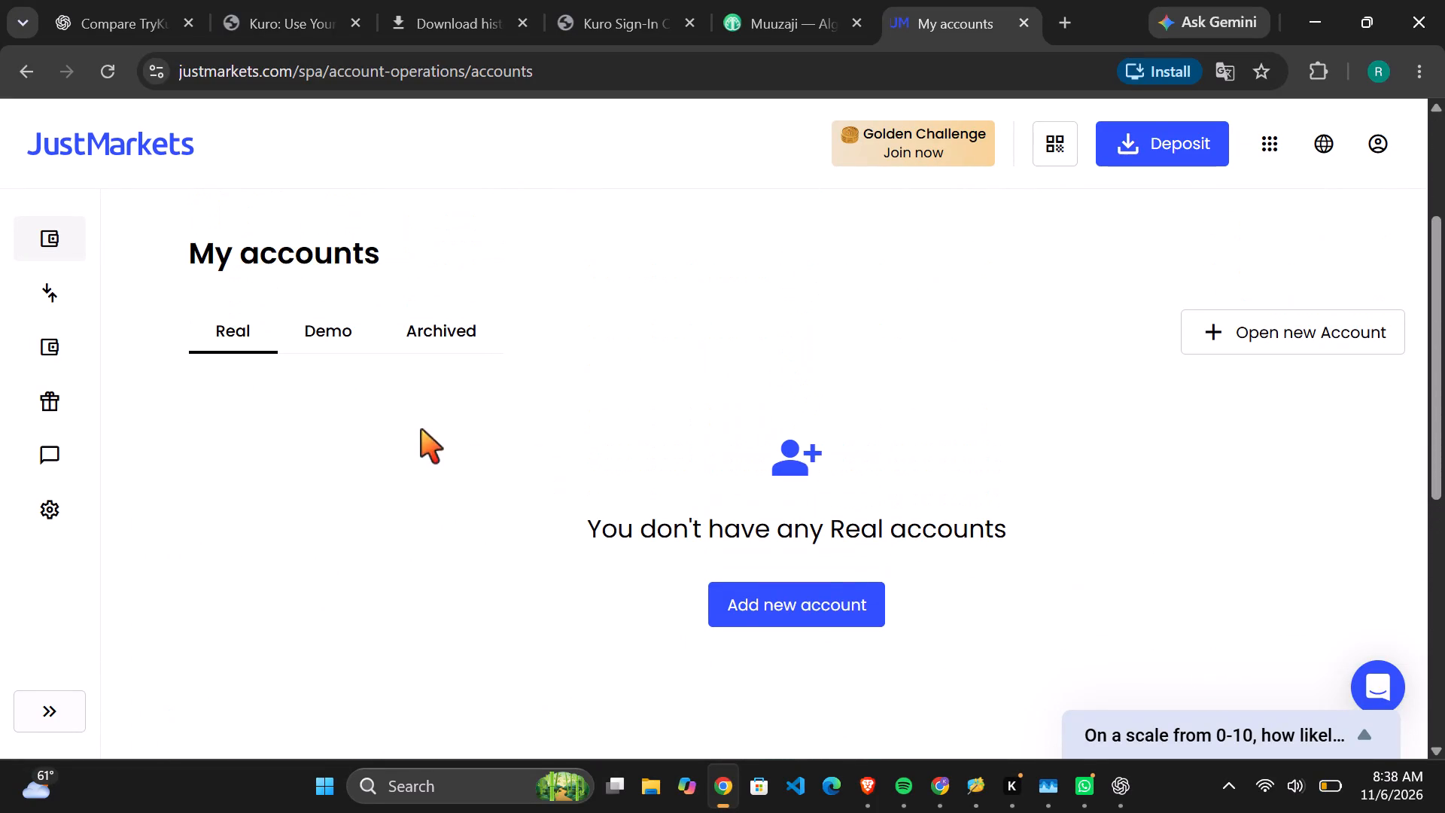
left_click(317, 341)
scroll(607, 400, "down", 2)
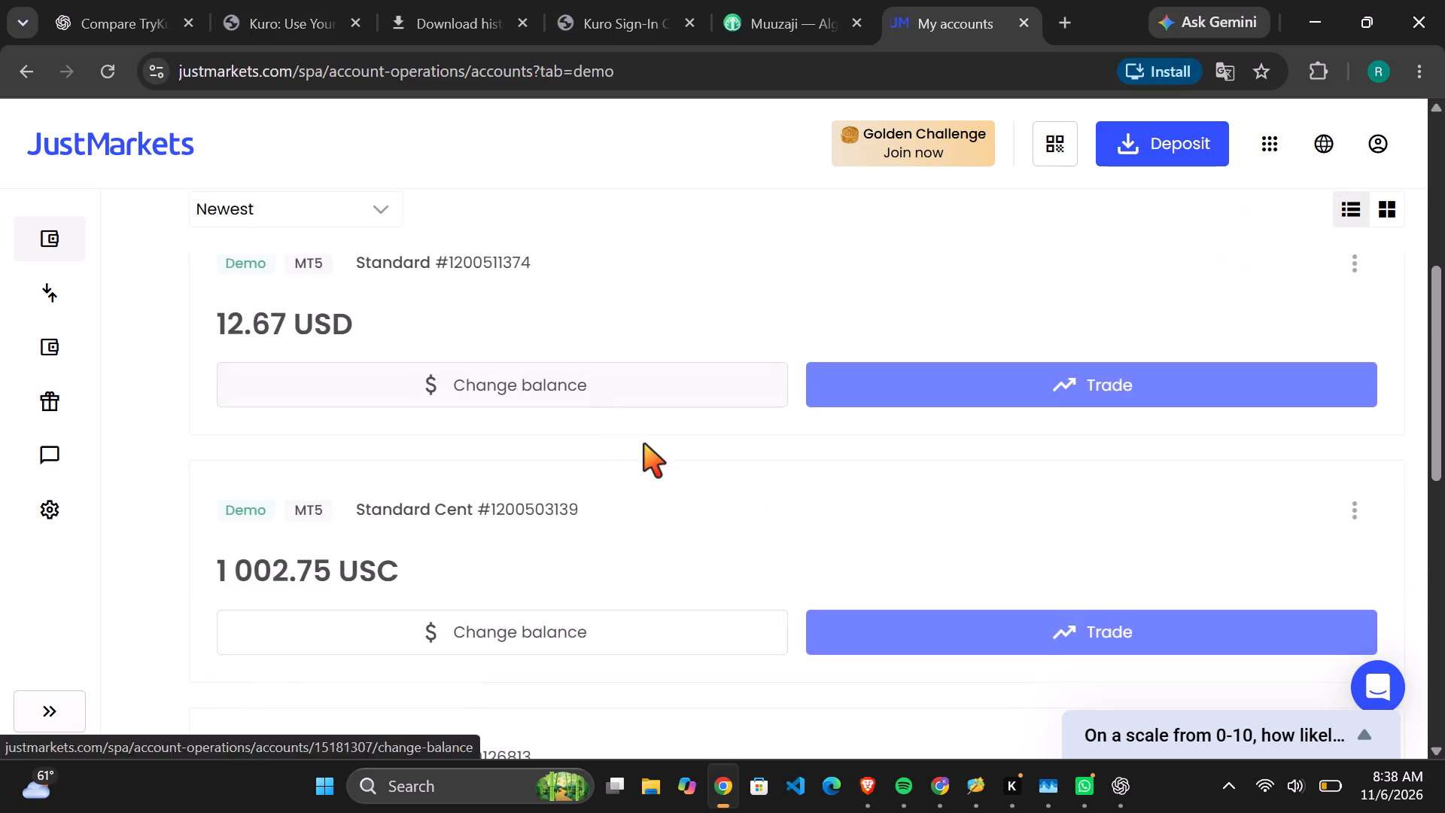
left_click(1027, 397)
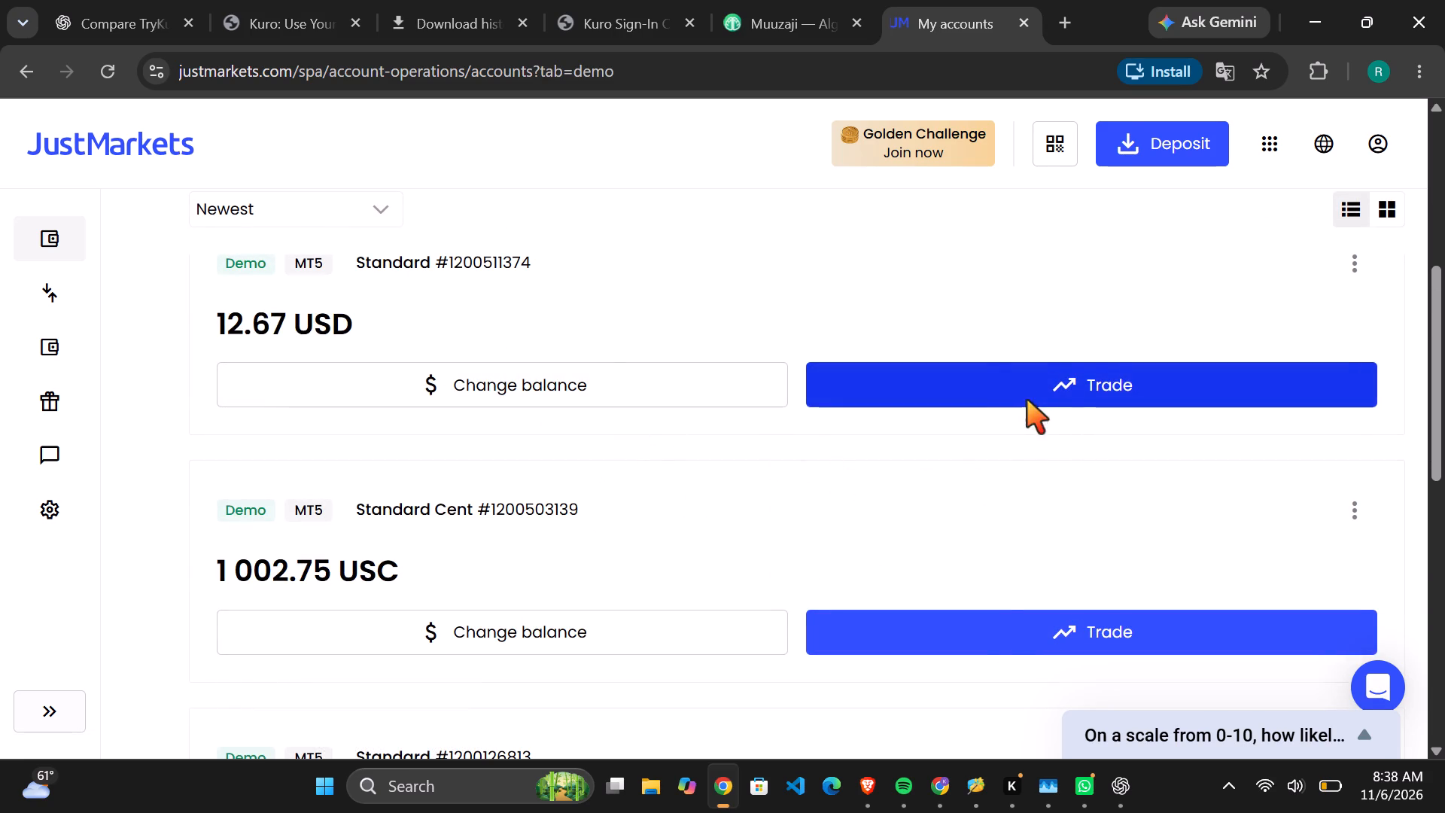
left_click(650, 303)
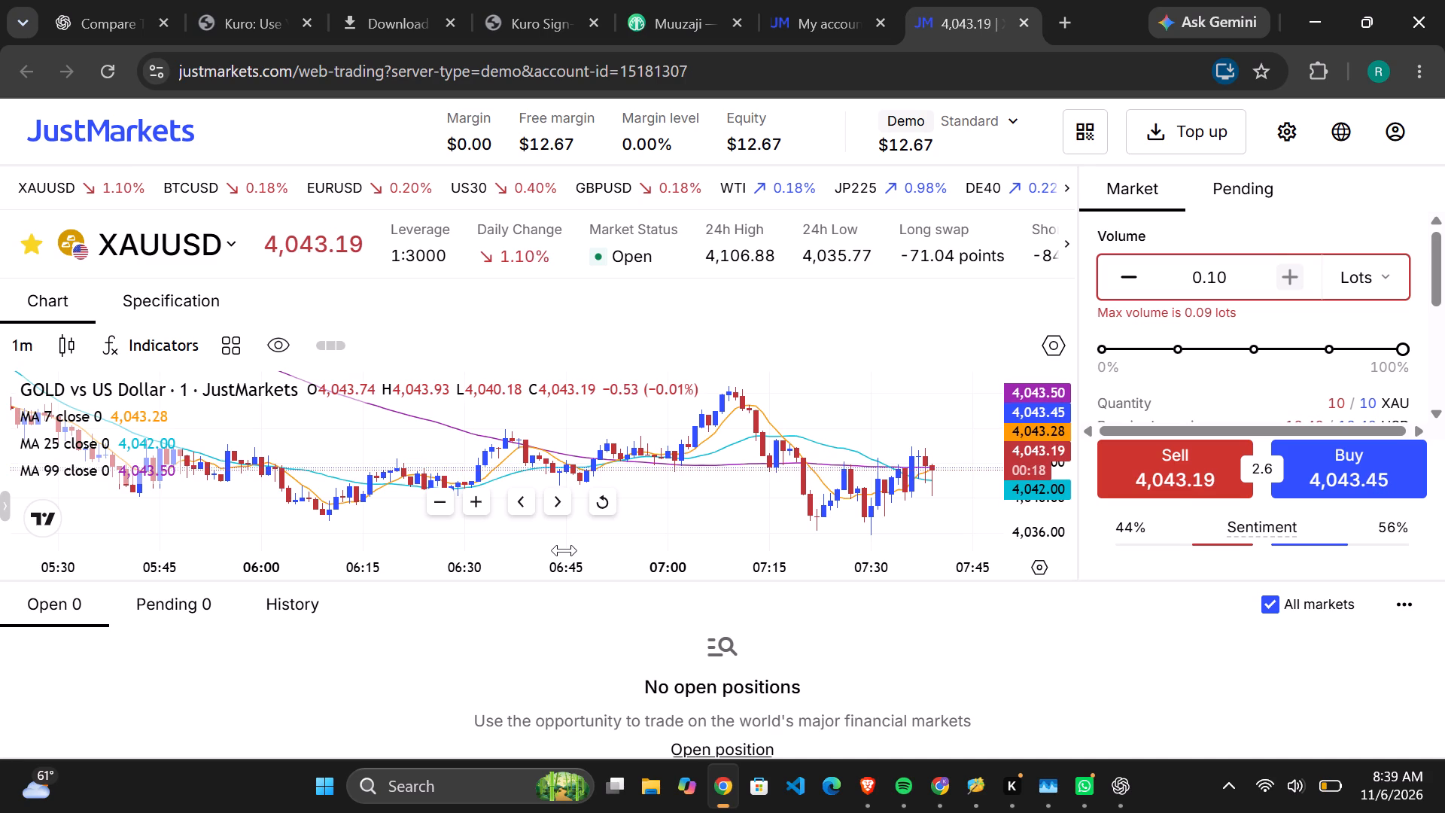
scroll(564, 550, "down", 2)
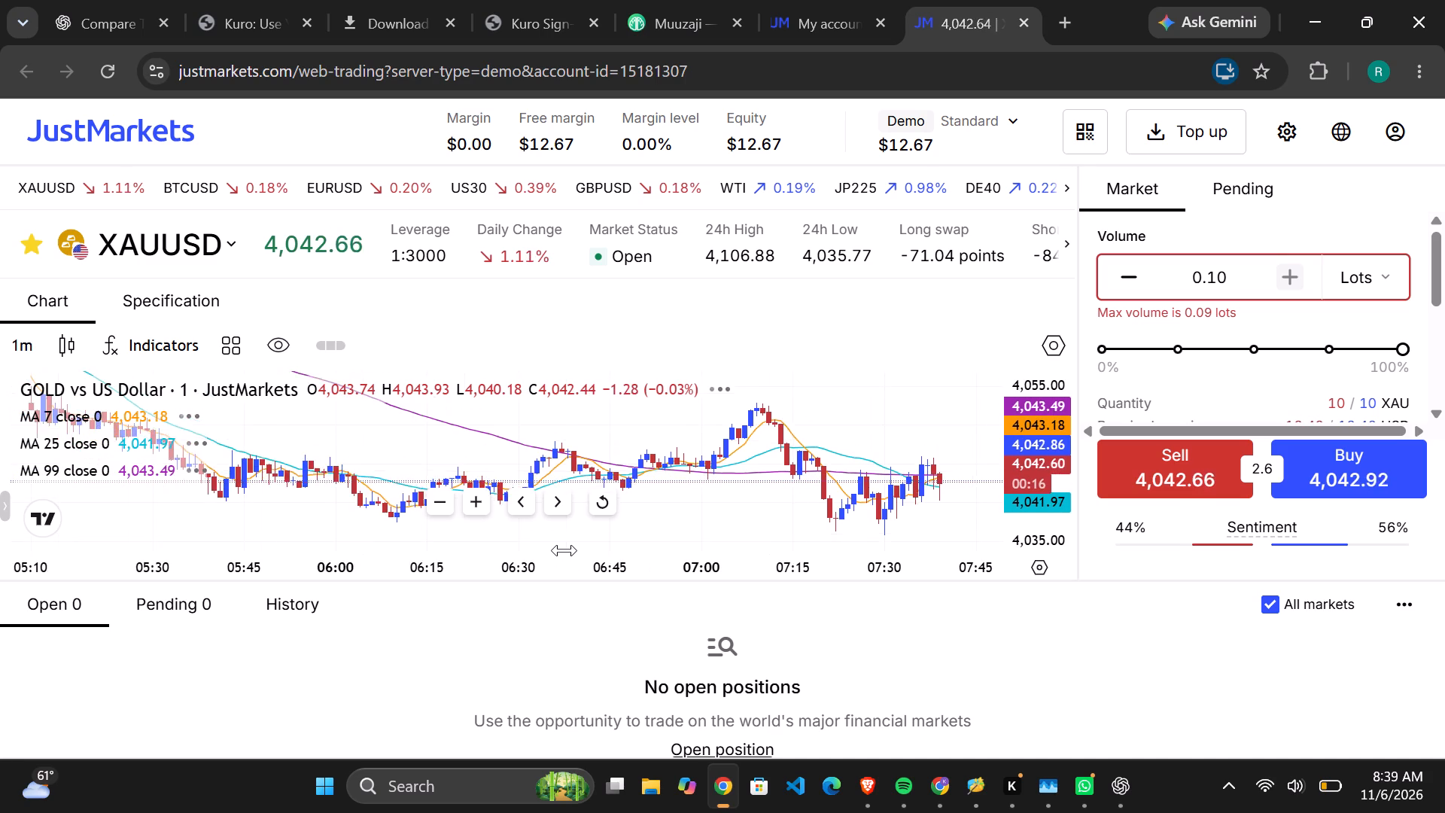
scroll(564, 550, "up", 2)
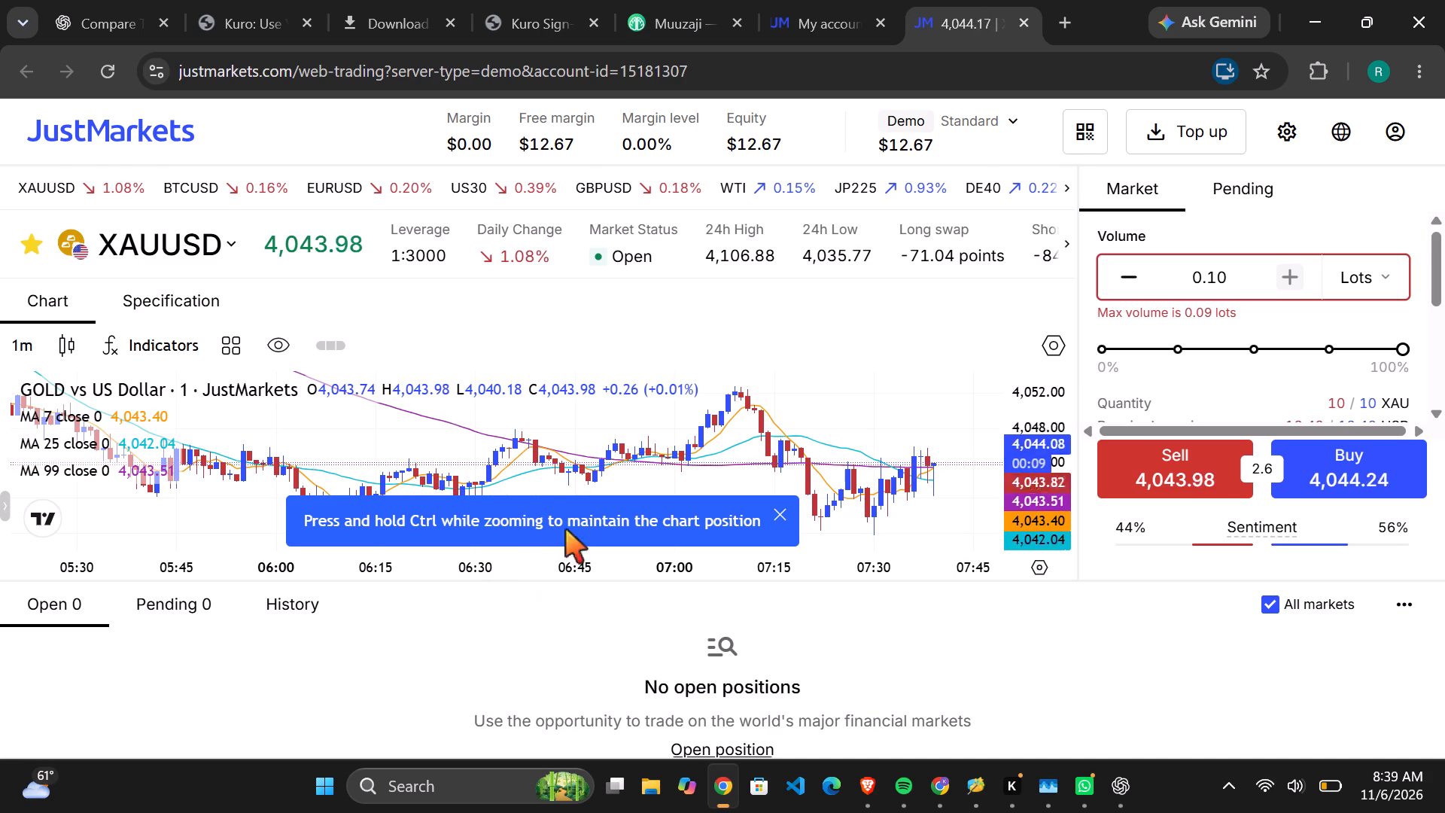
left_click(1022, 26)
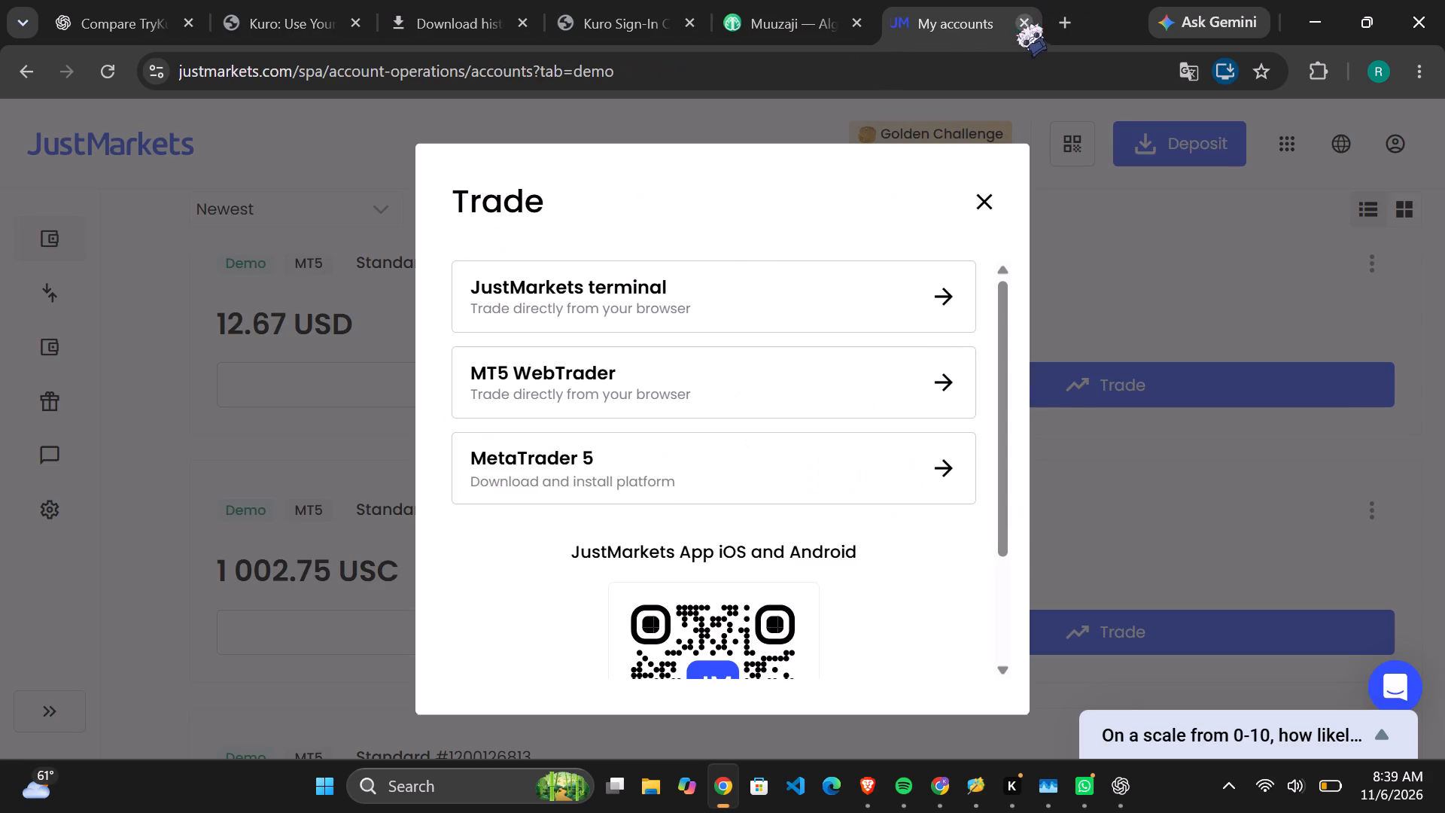
Search Google for "trading view" in a new tab, go to the TradingView site and open its XAUUSD chart.
left_click(1059, 20)
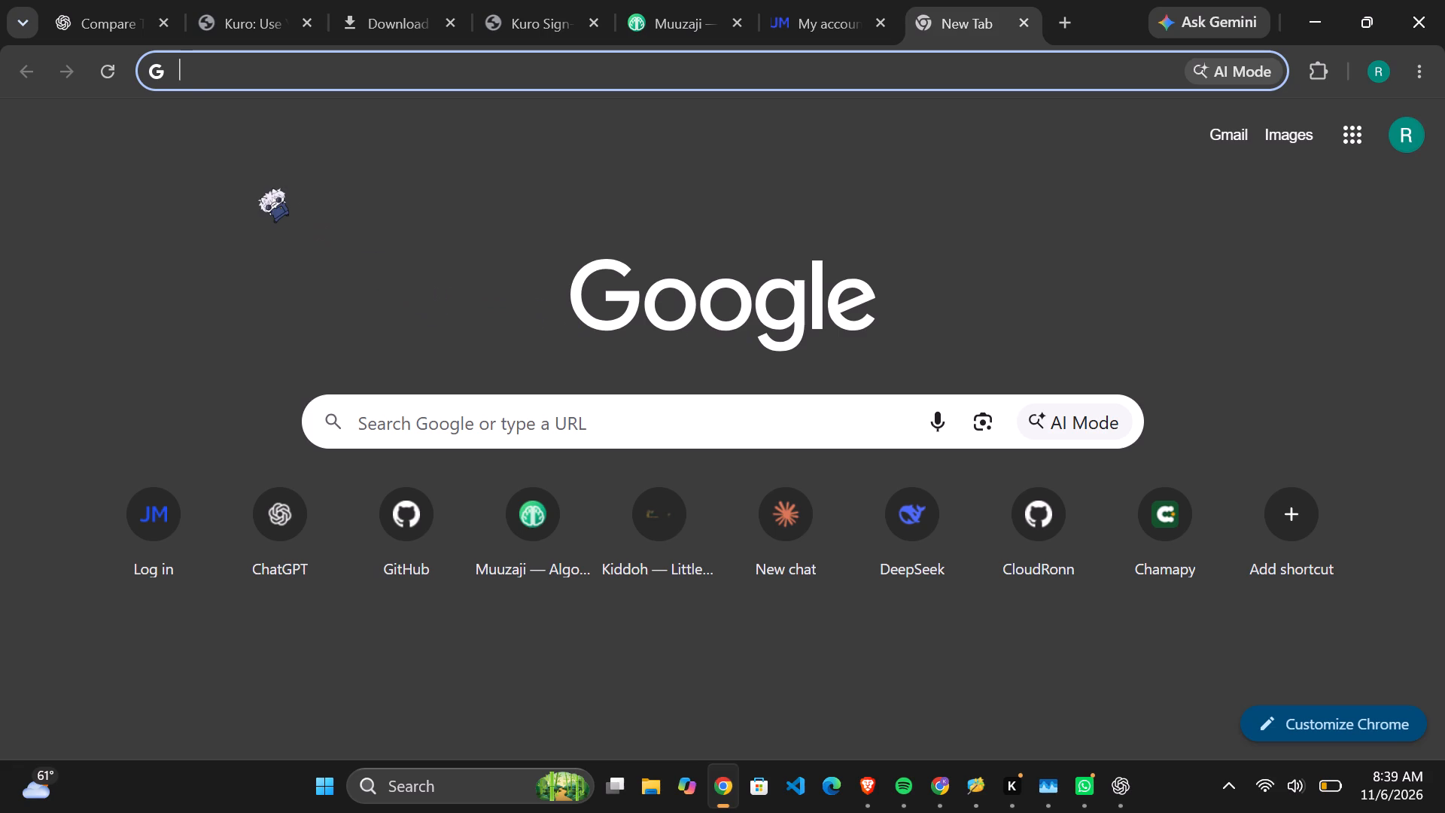
type("trading view")
key("Return")
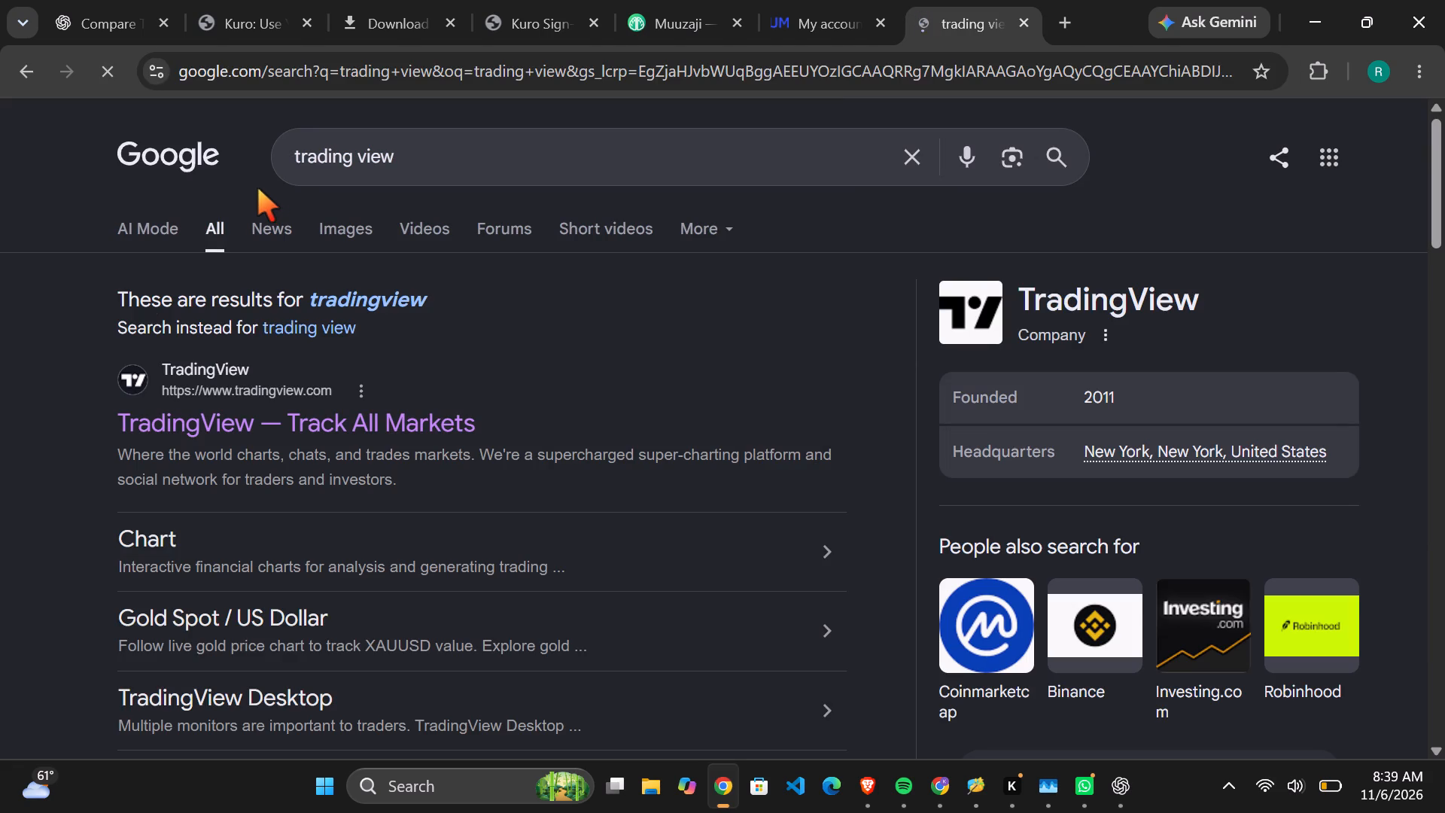
left_click(147, 419)
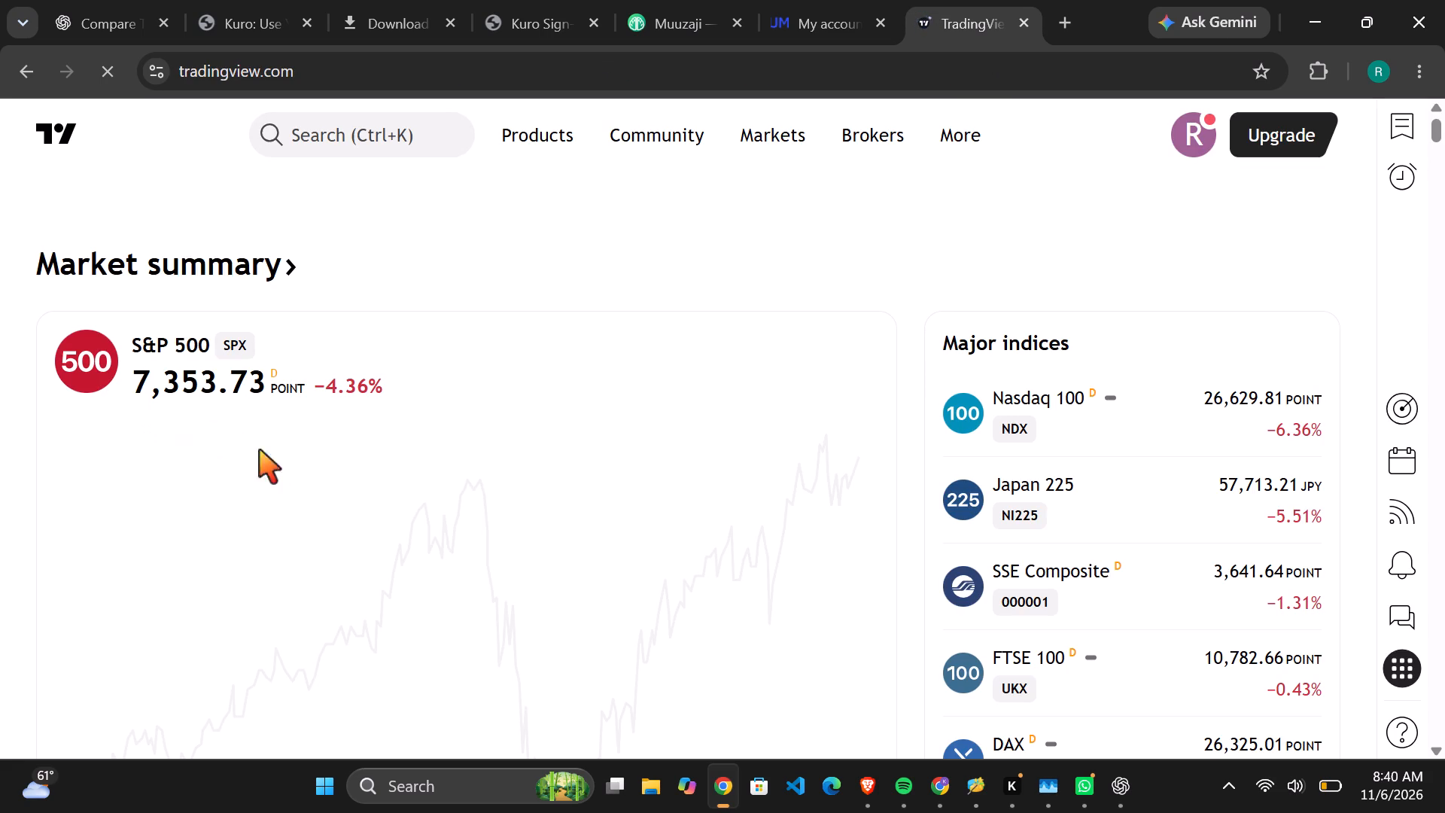
left_click(547, 140)
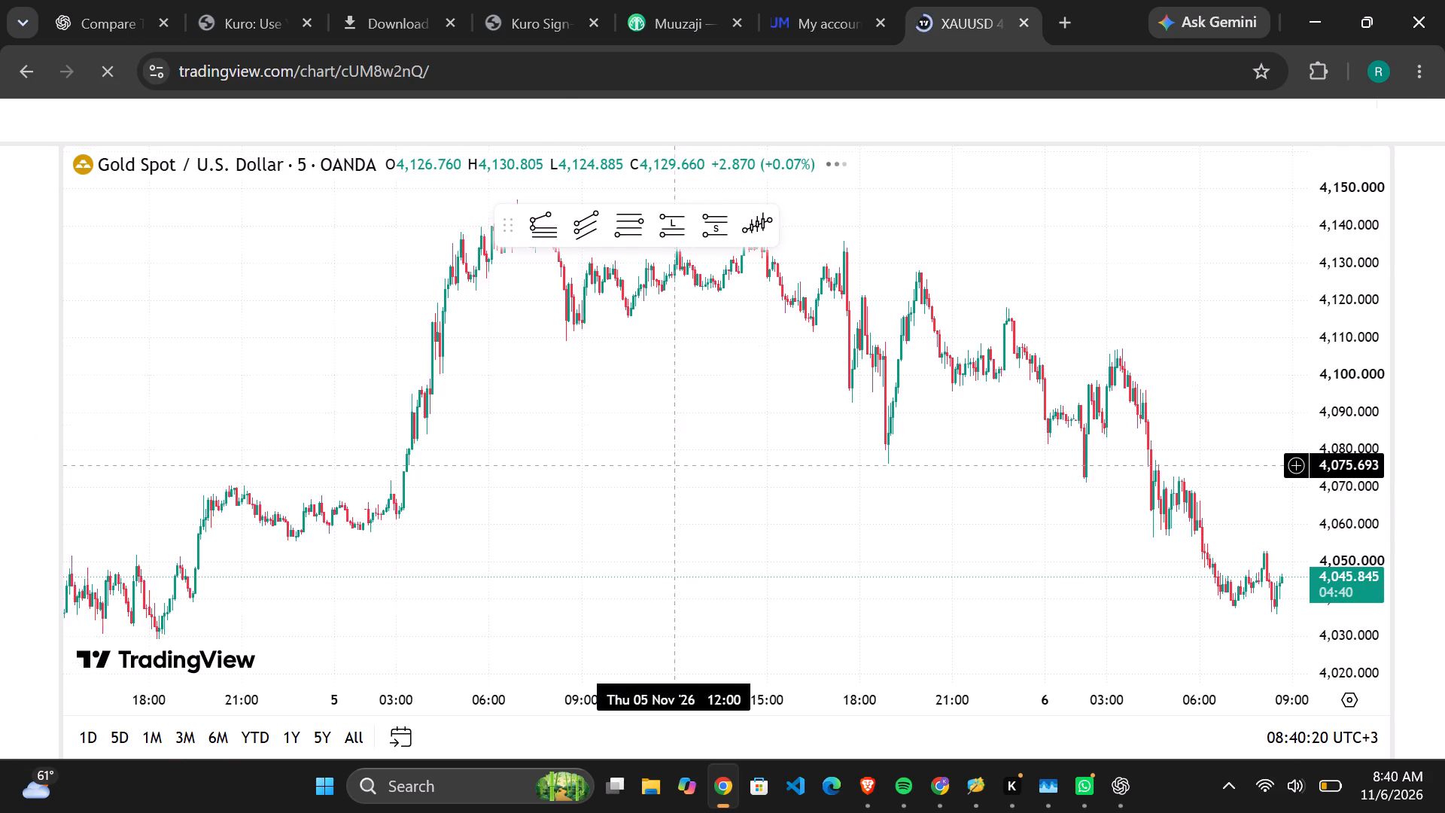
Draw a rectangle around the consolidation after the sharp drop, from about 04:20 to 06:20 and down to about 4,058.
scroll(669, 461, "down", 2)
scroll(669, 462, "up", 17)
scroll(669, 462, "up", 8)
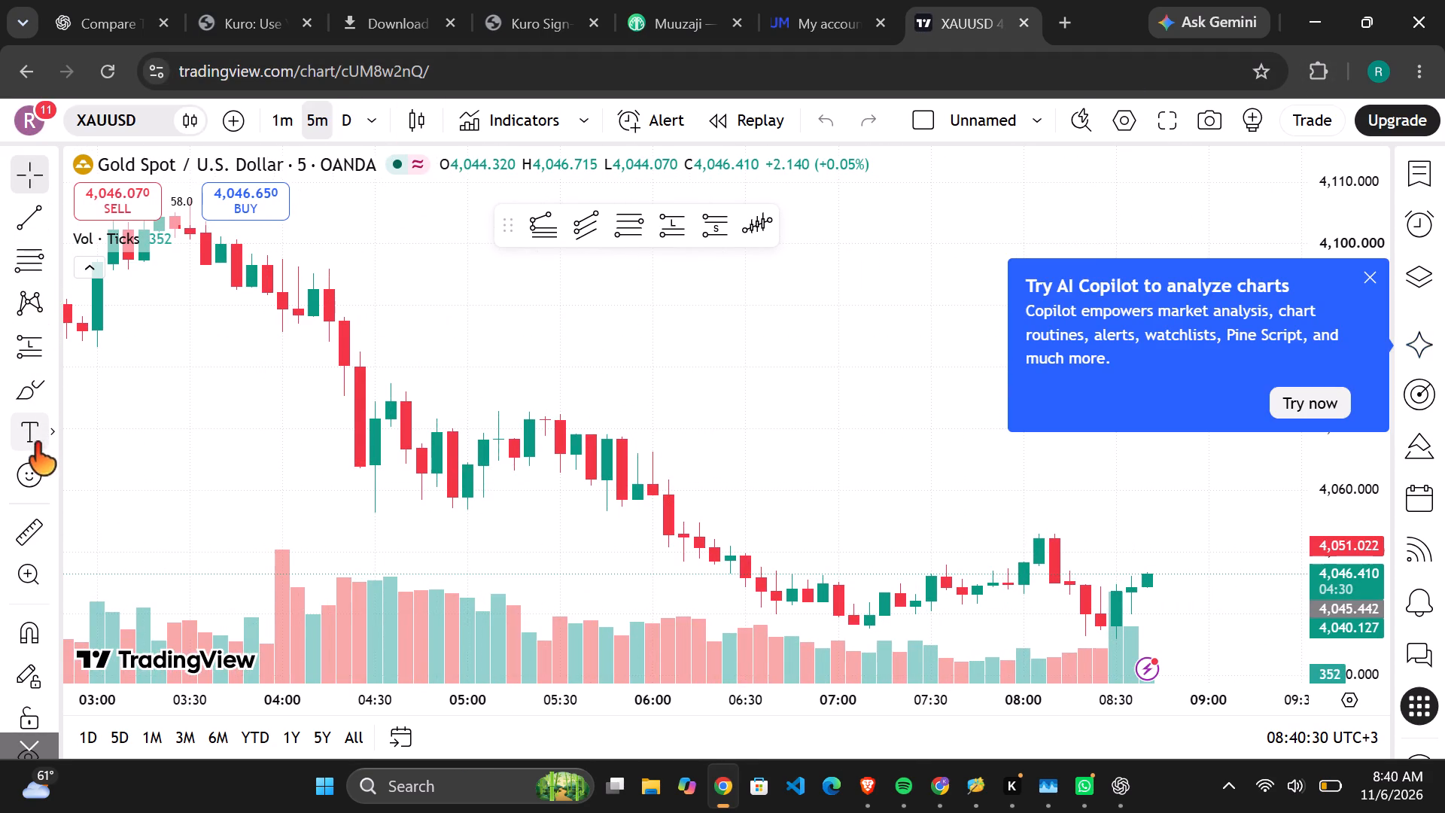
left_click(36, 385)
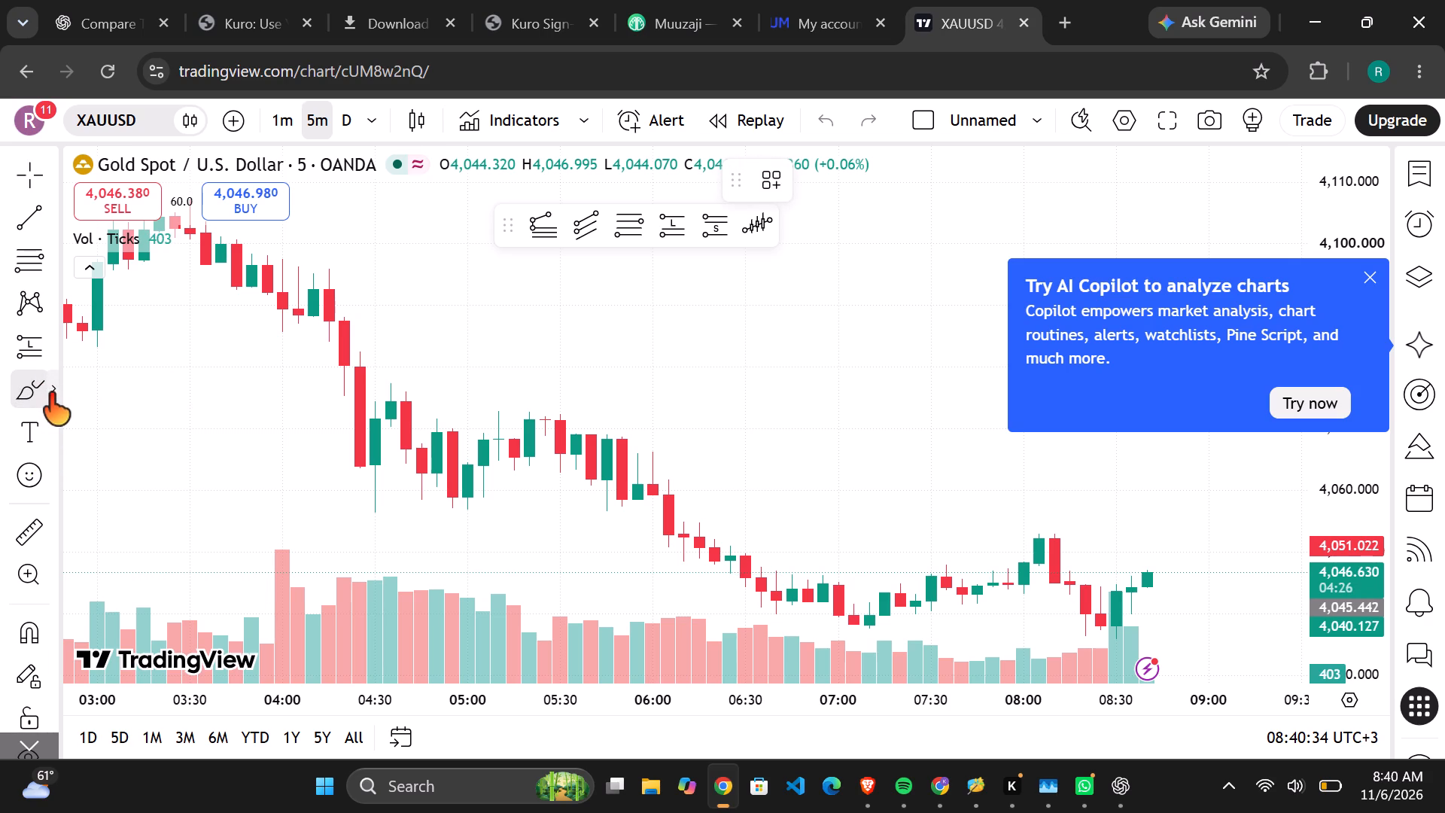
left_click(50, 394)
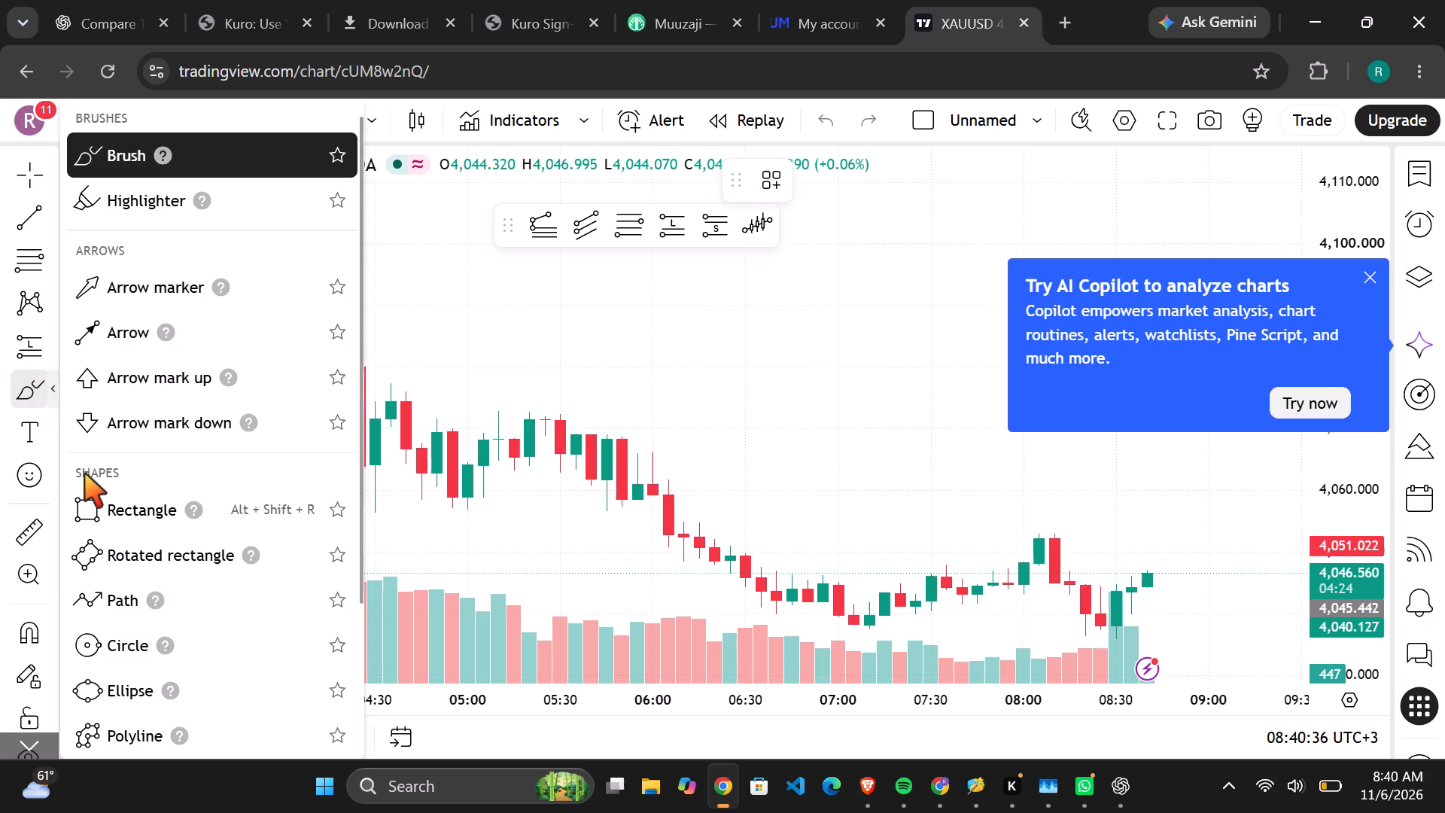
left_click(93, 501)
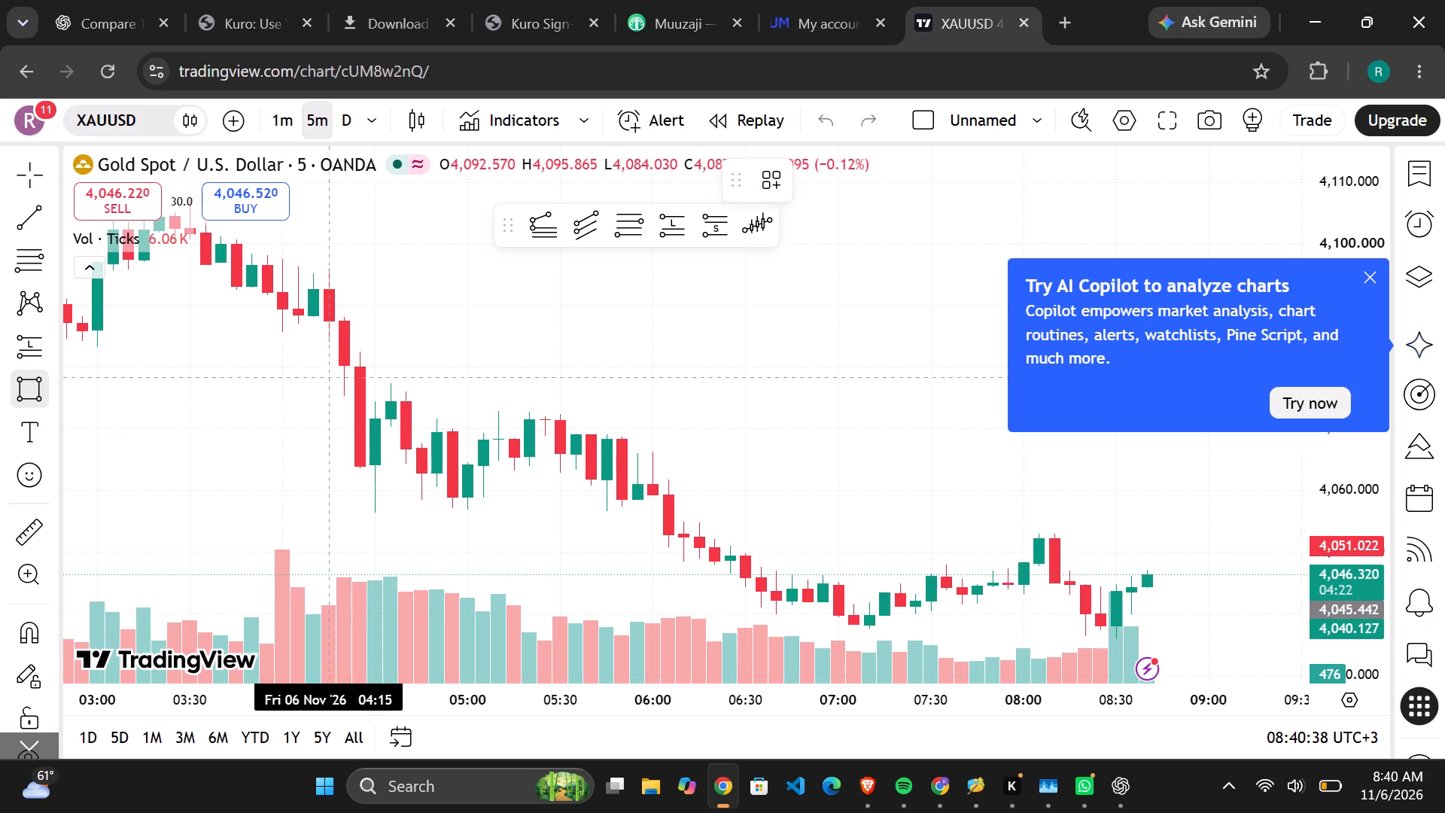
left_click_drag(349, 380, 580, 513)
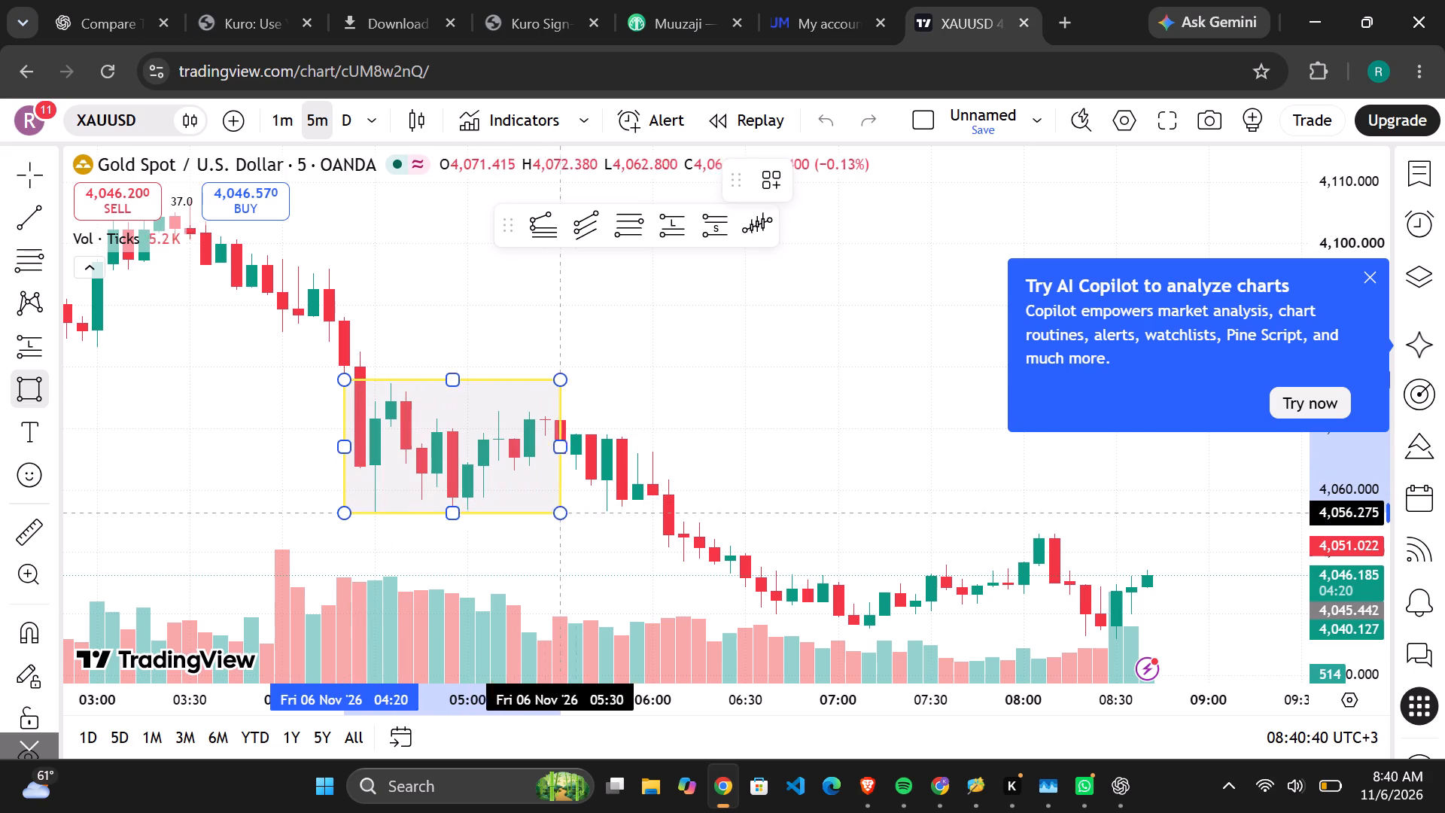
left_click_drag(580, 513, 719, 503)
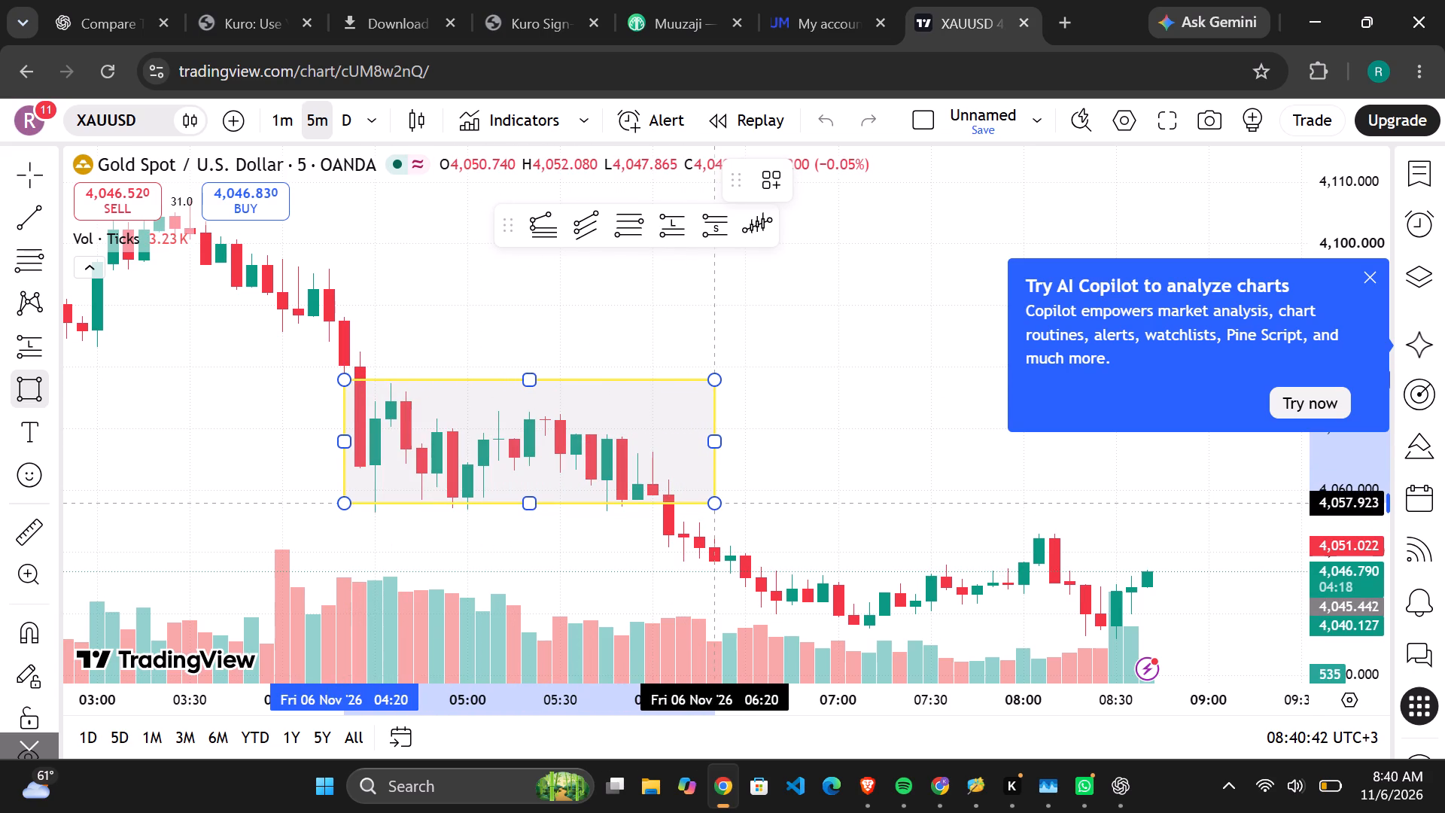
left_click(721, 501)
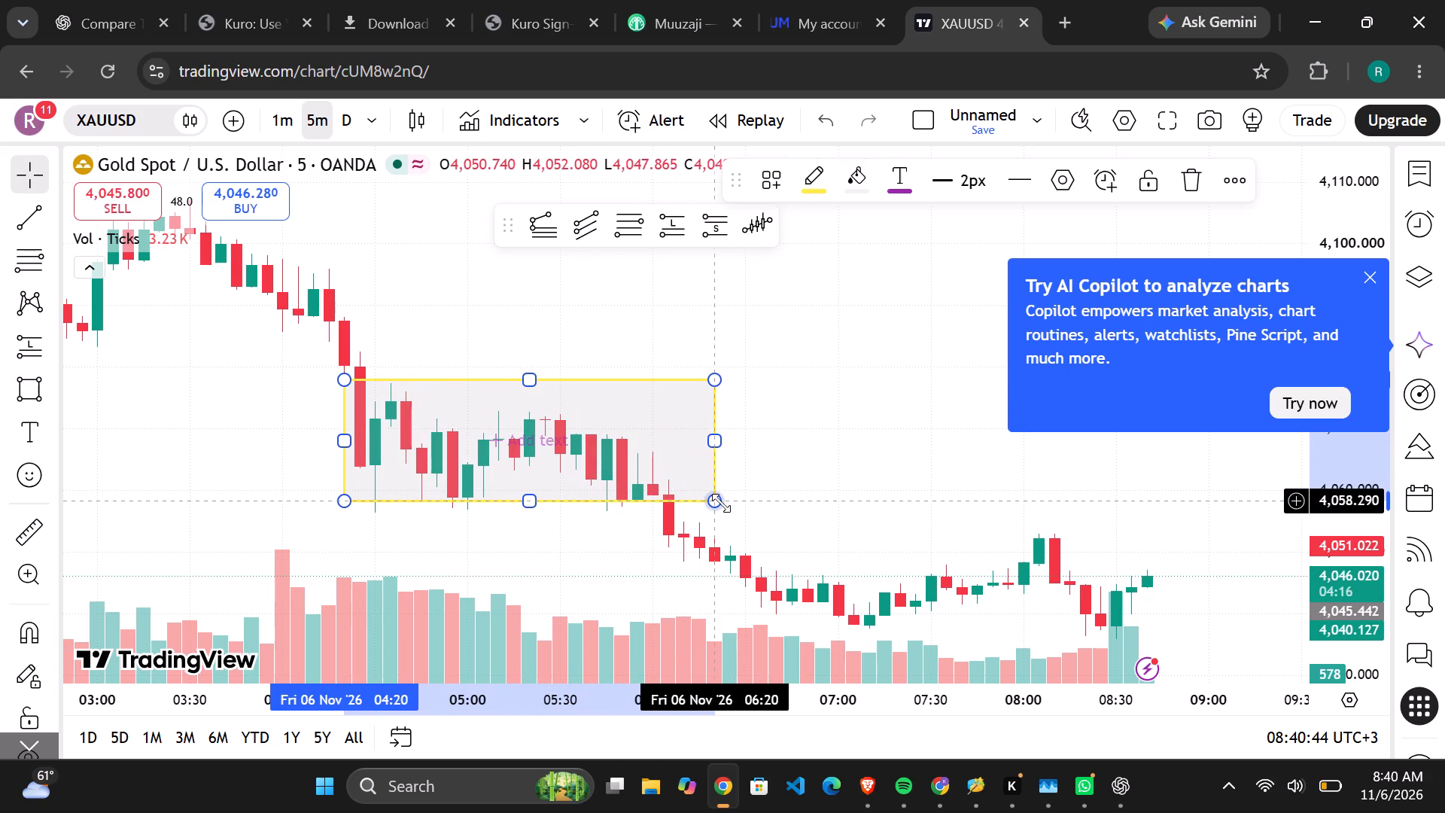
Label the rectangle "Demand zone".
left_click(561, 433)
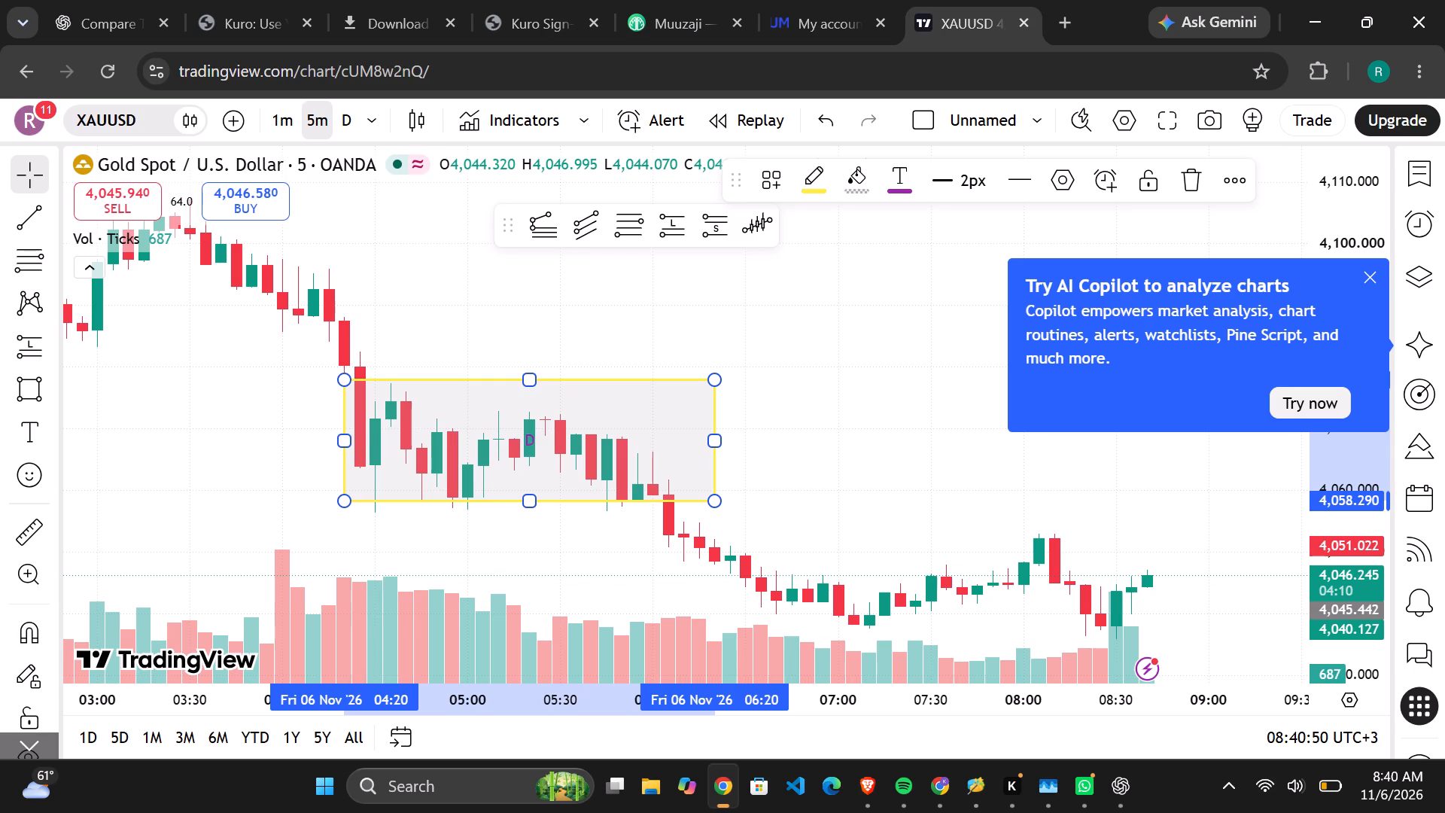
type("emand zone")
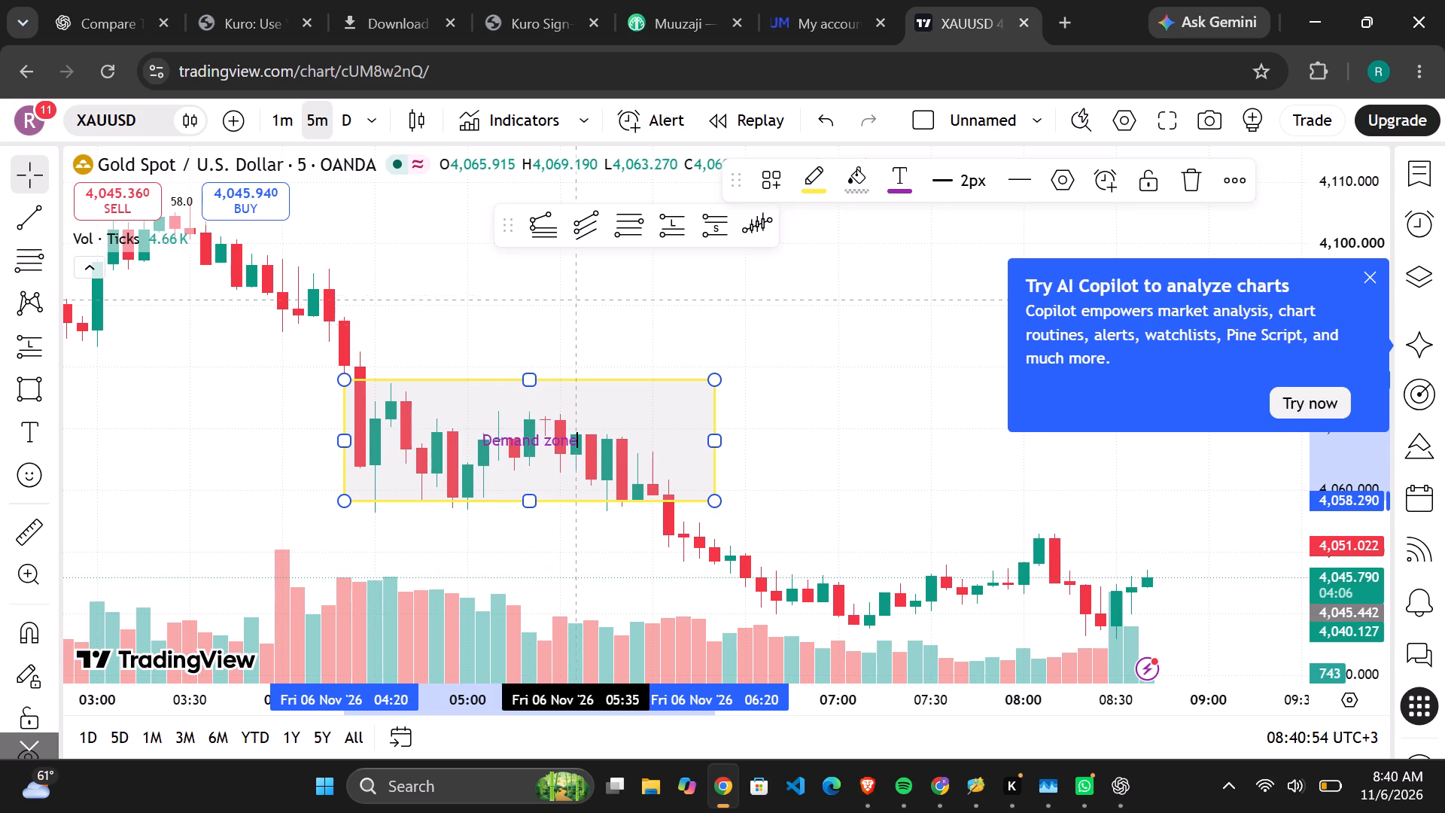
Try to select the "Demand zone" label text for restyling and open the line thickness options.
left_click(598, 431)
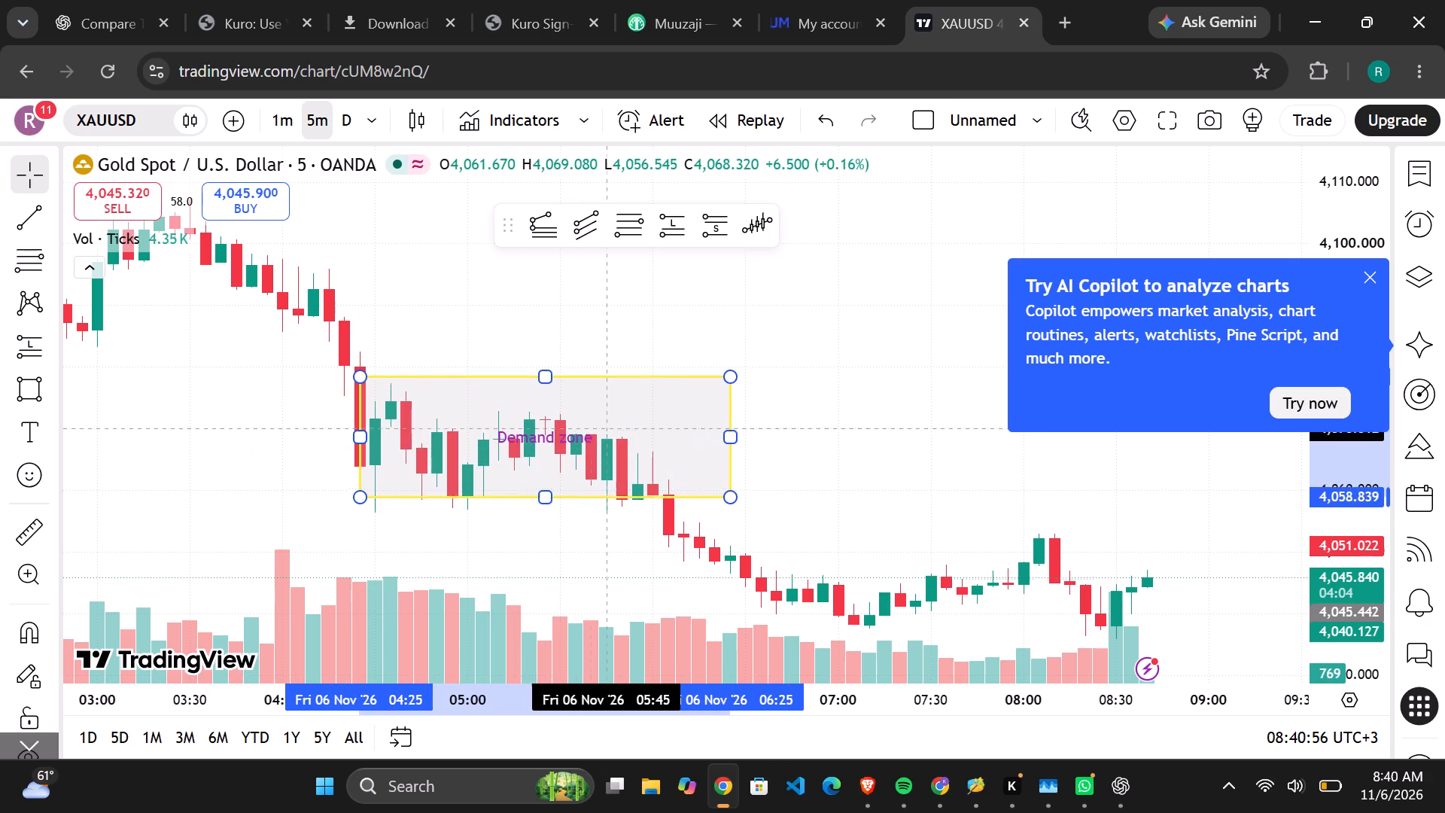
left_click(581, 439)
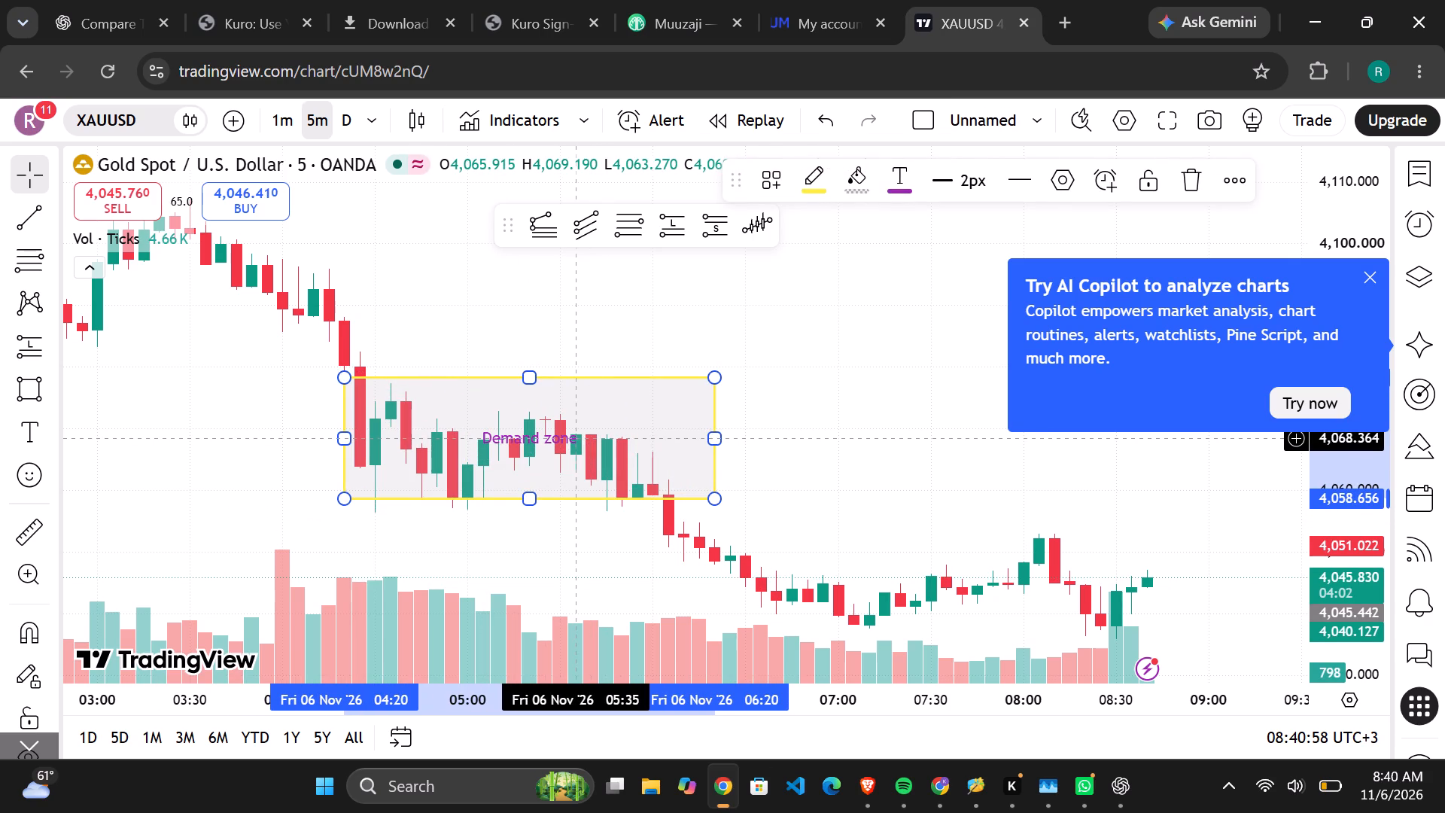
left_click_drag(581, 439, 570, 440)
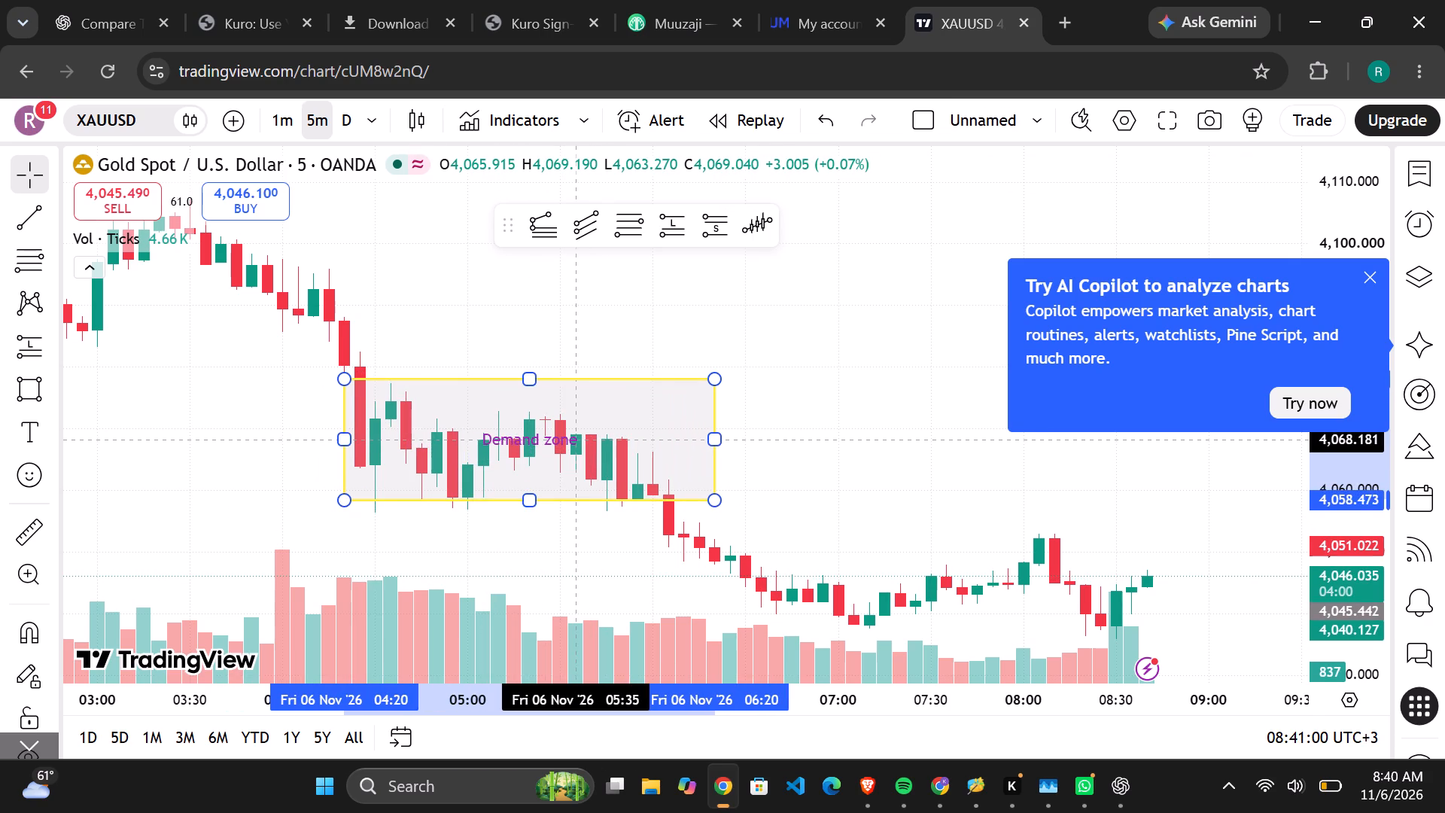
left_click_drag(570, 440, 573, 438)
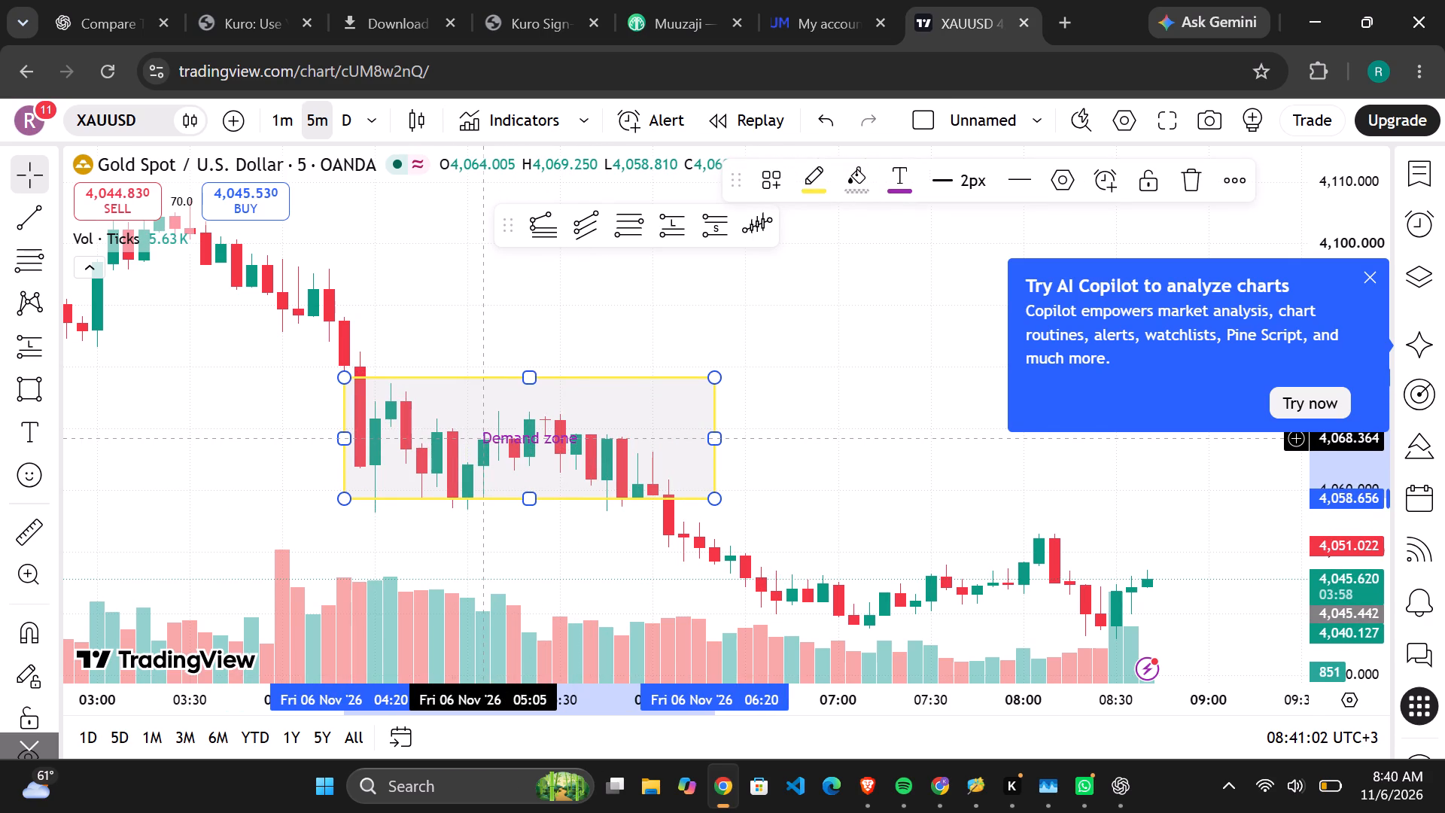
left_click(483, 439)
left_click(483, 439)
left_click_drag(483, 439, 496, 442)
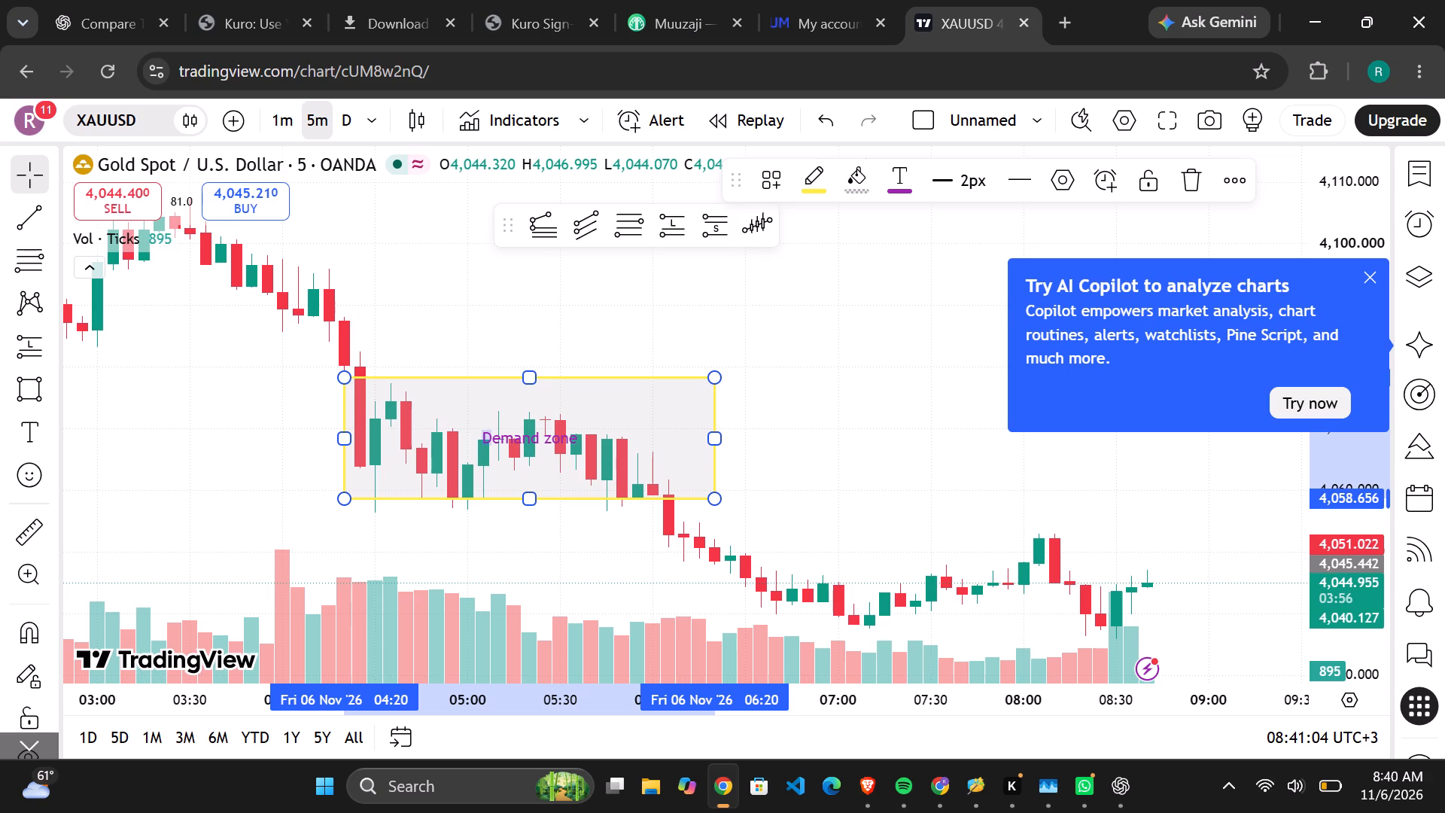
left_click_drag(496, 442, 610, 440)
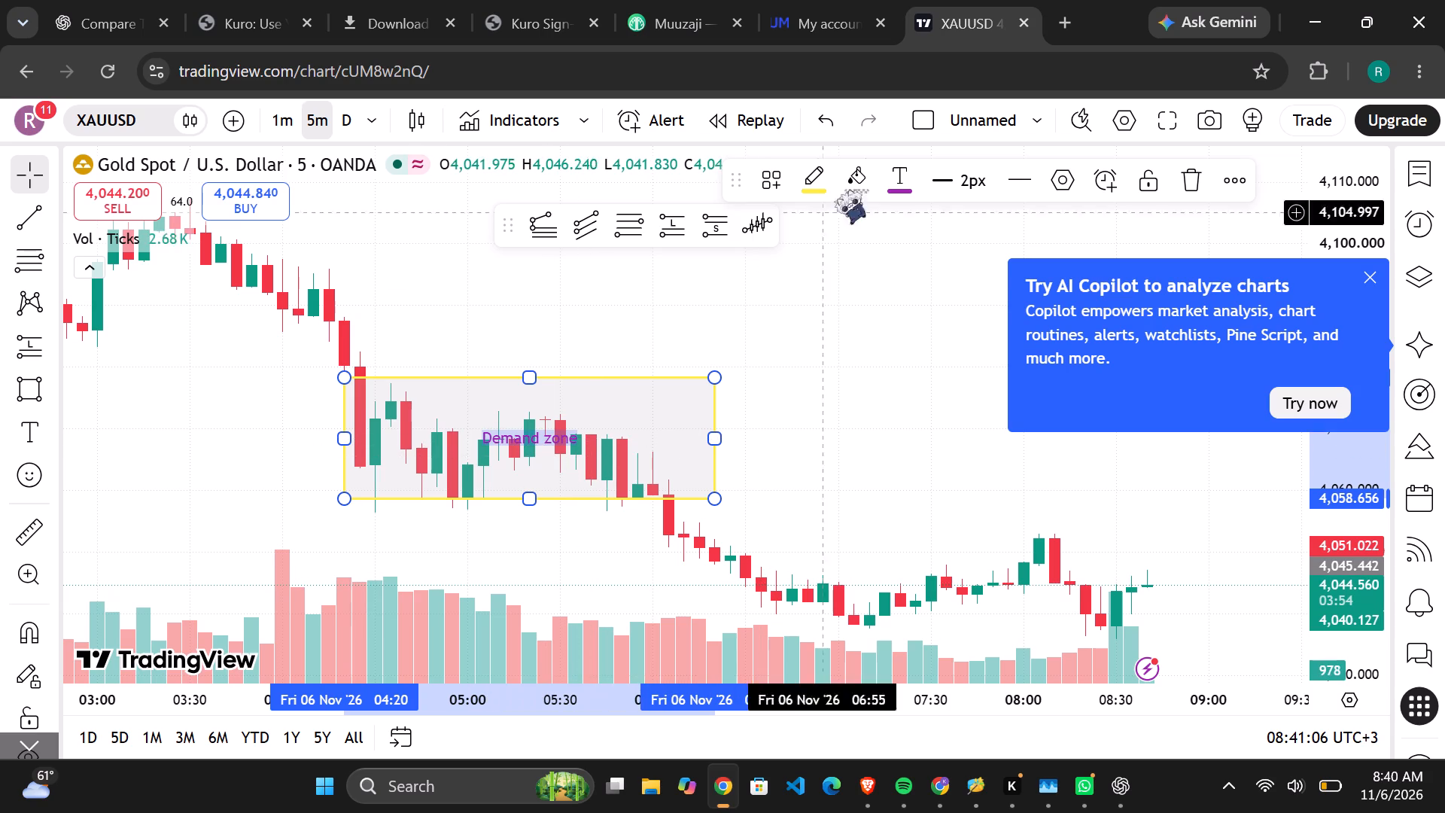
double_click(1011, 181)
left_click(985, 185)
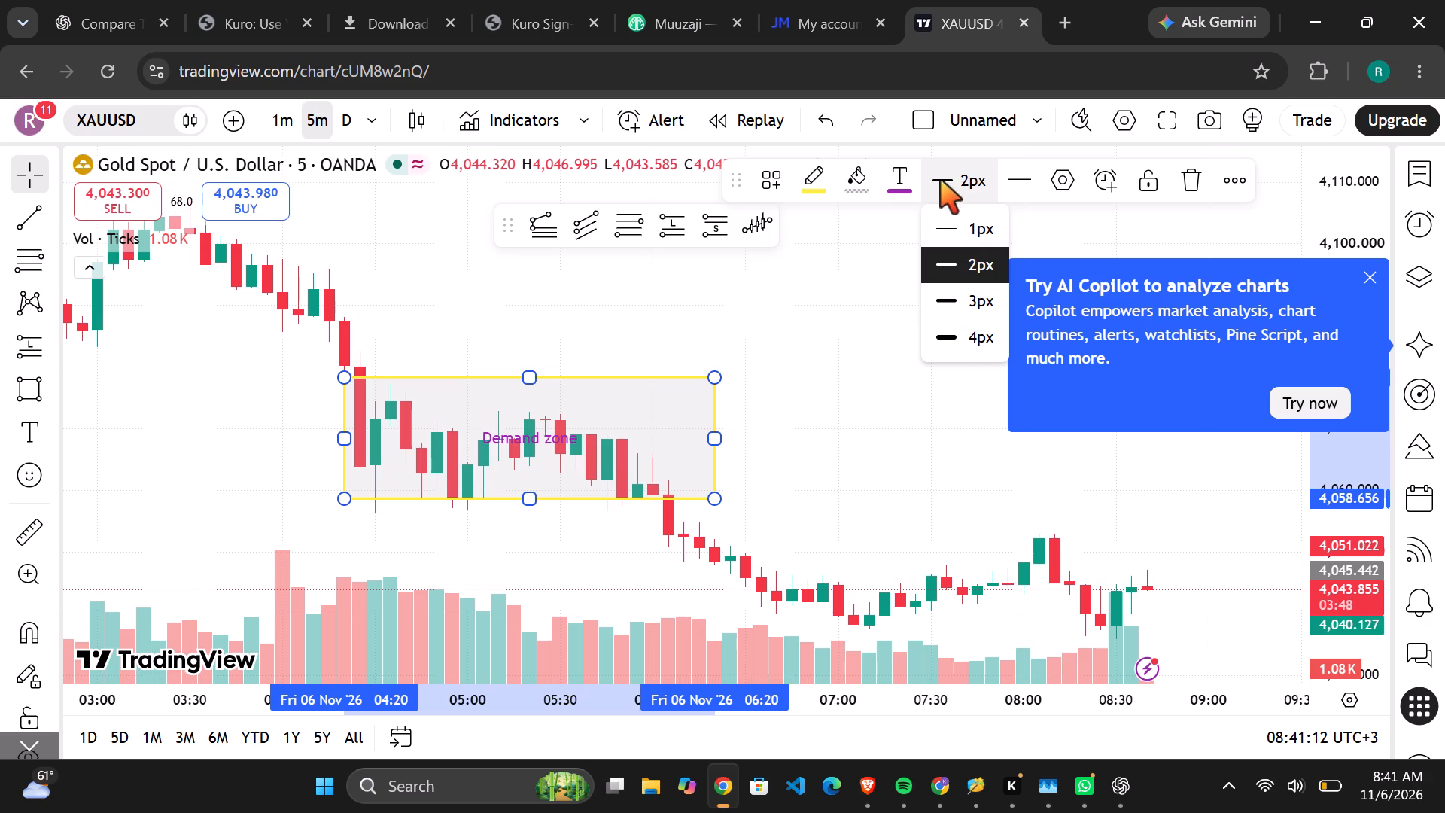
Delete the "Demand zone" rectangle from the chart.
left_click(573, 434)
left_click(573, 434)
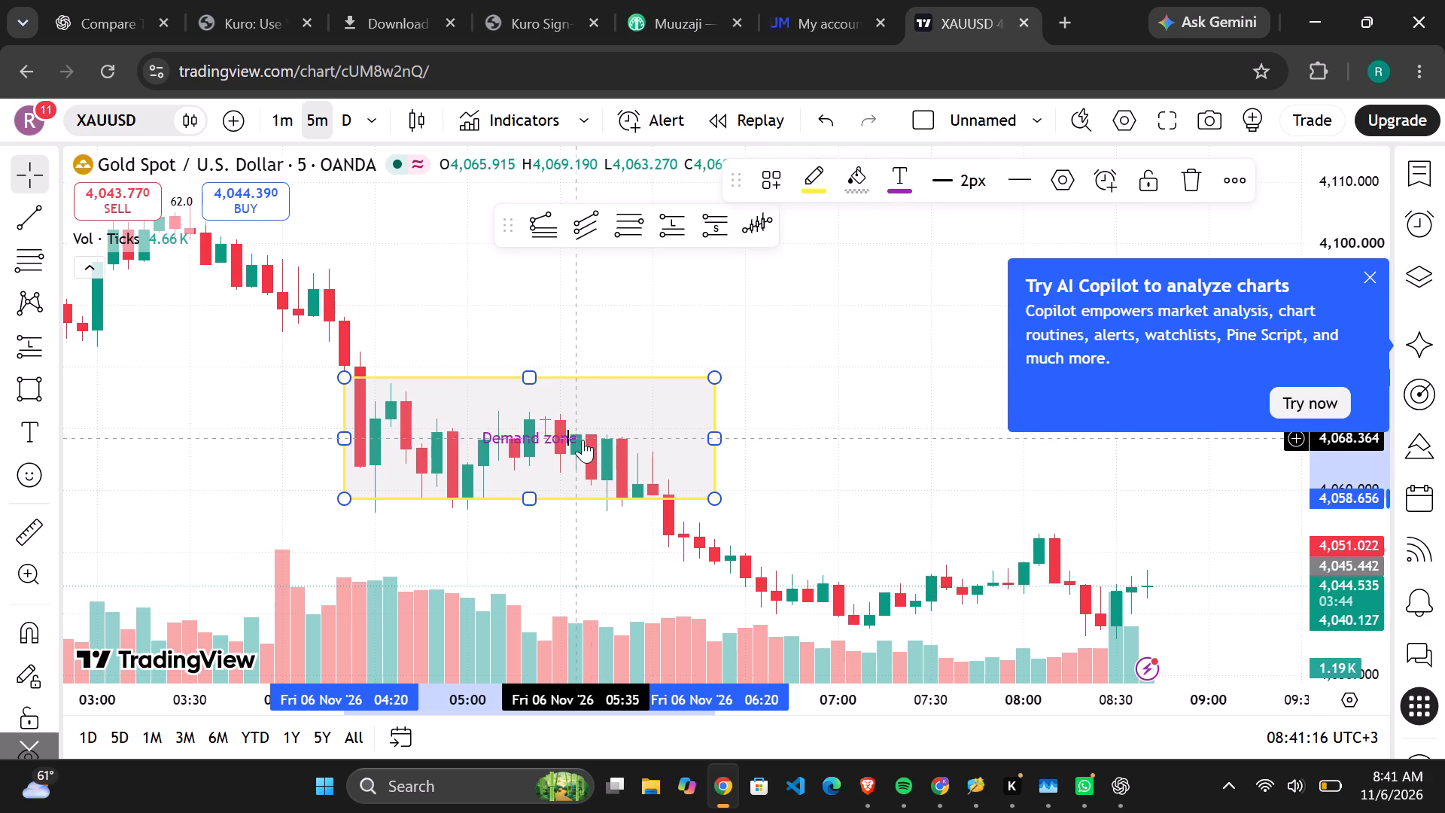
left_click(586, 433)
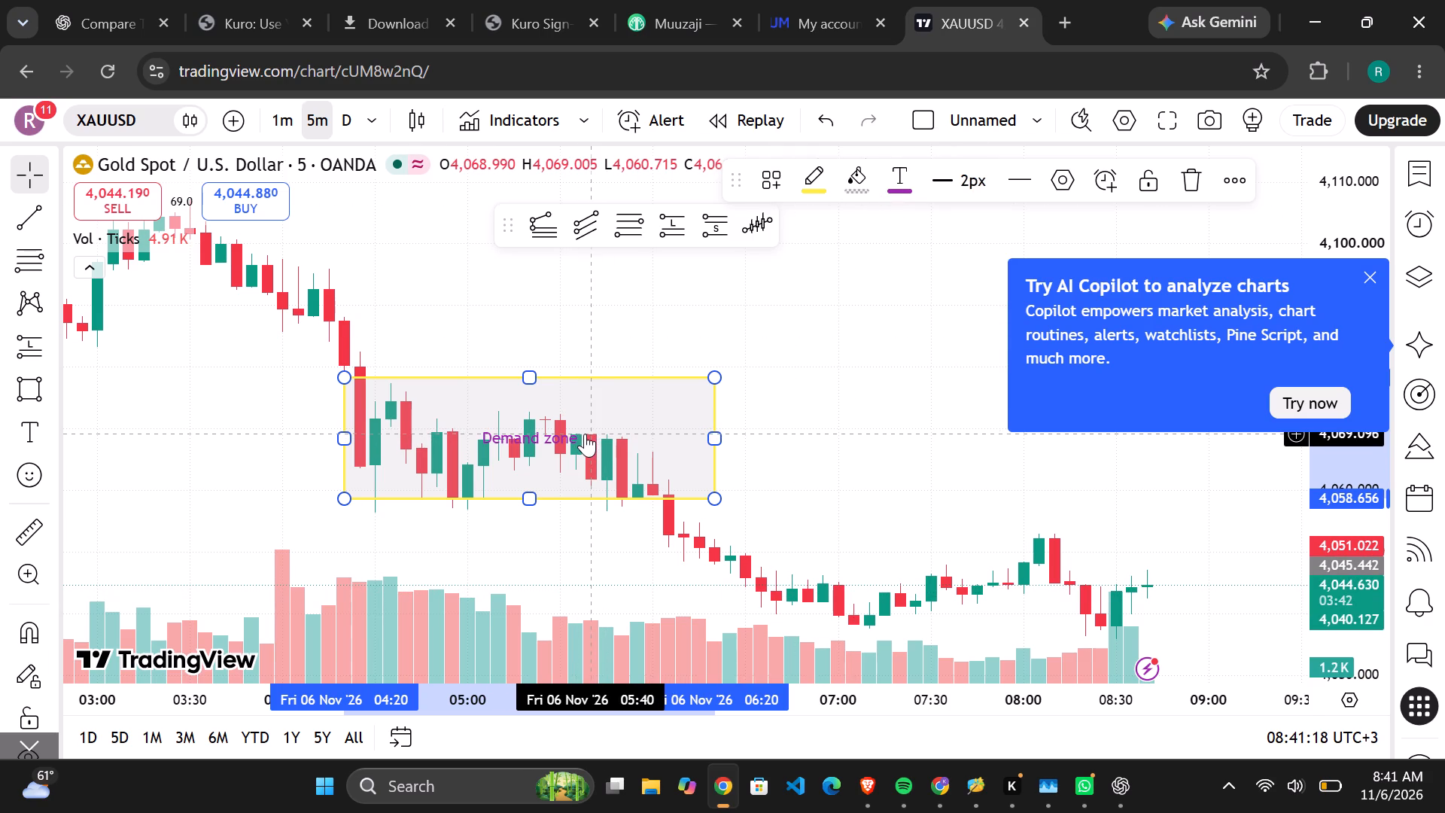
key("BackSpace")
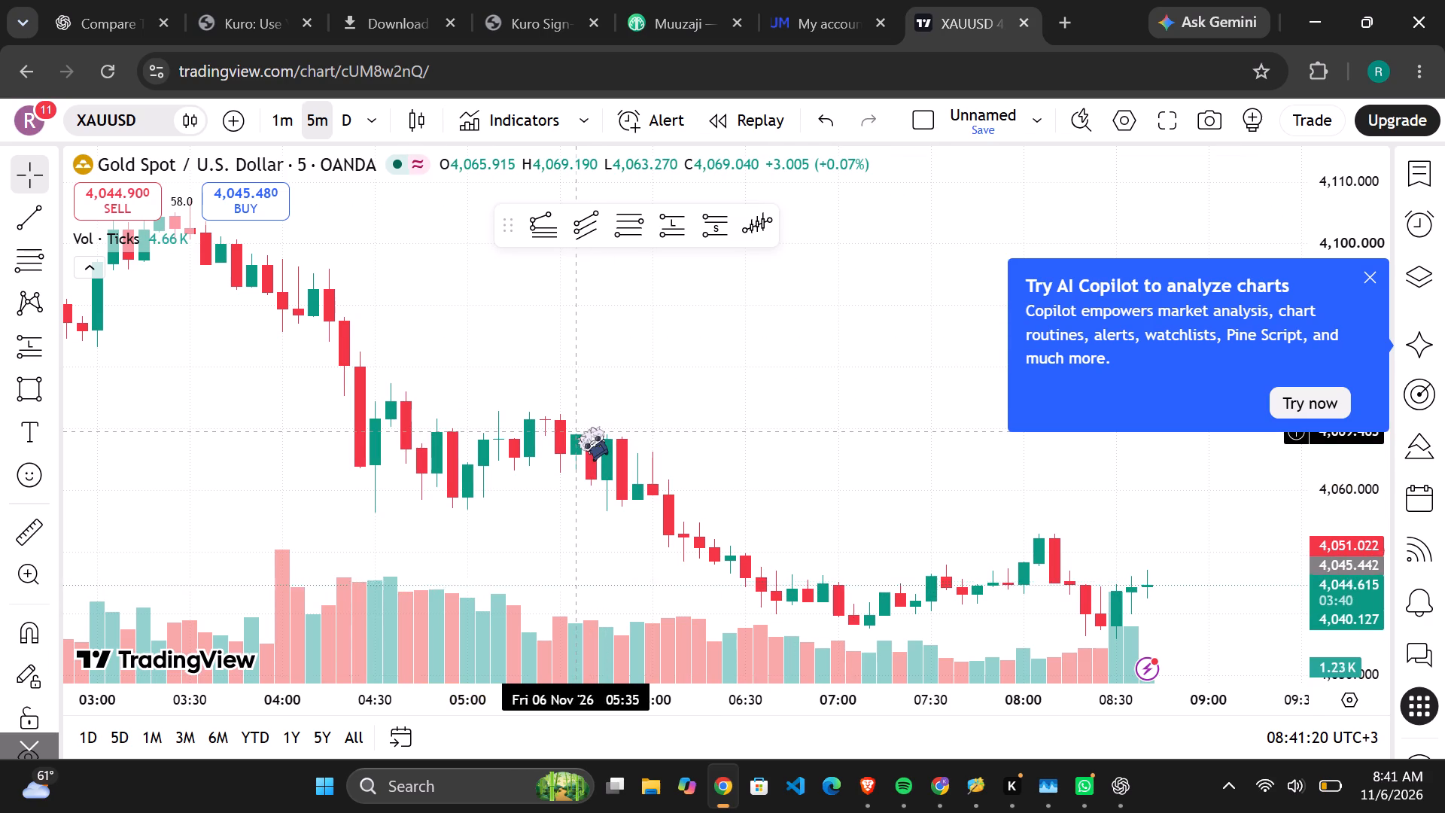
Draw a new rectangle around the same consolidation, from about 04:30 to 06:00 and down to about 4,058.
left_click(25, 388)
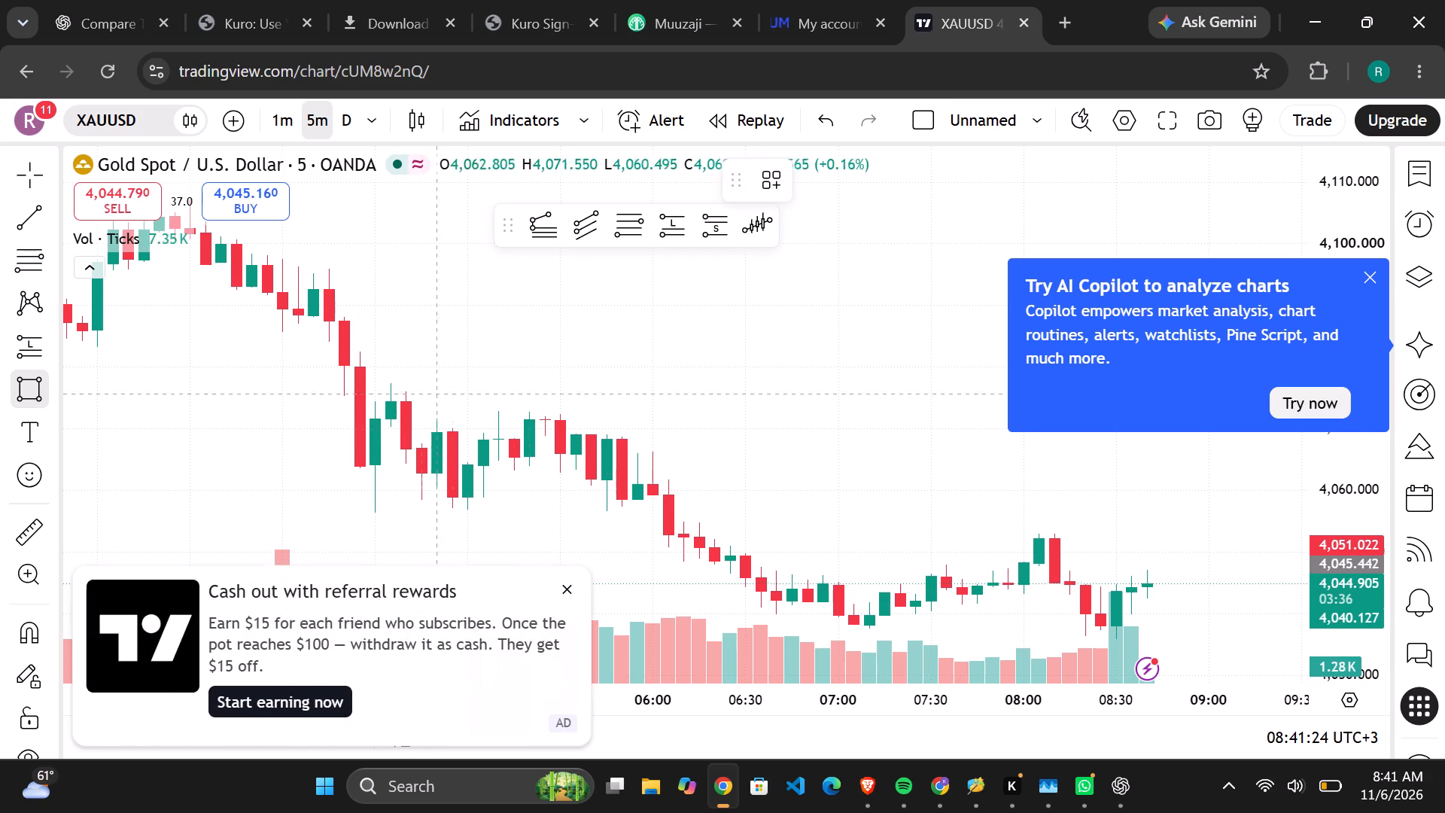
left_click_drag(370, 408, 624, 495)
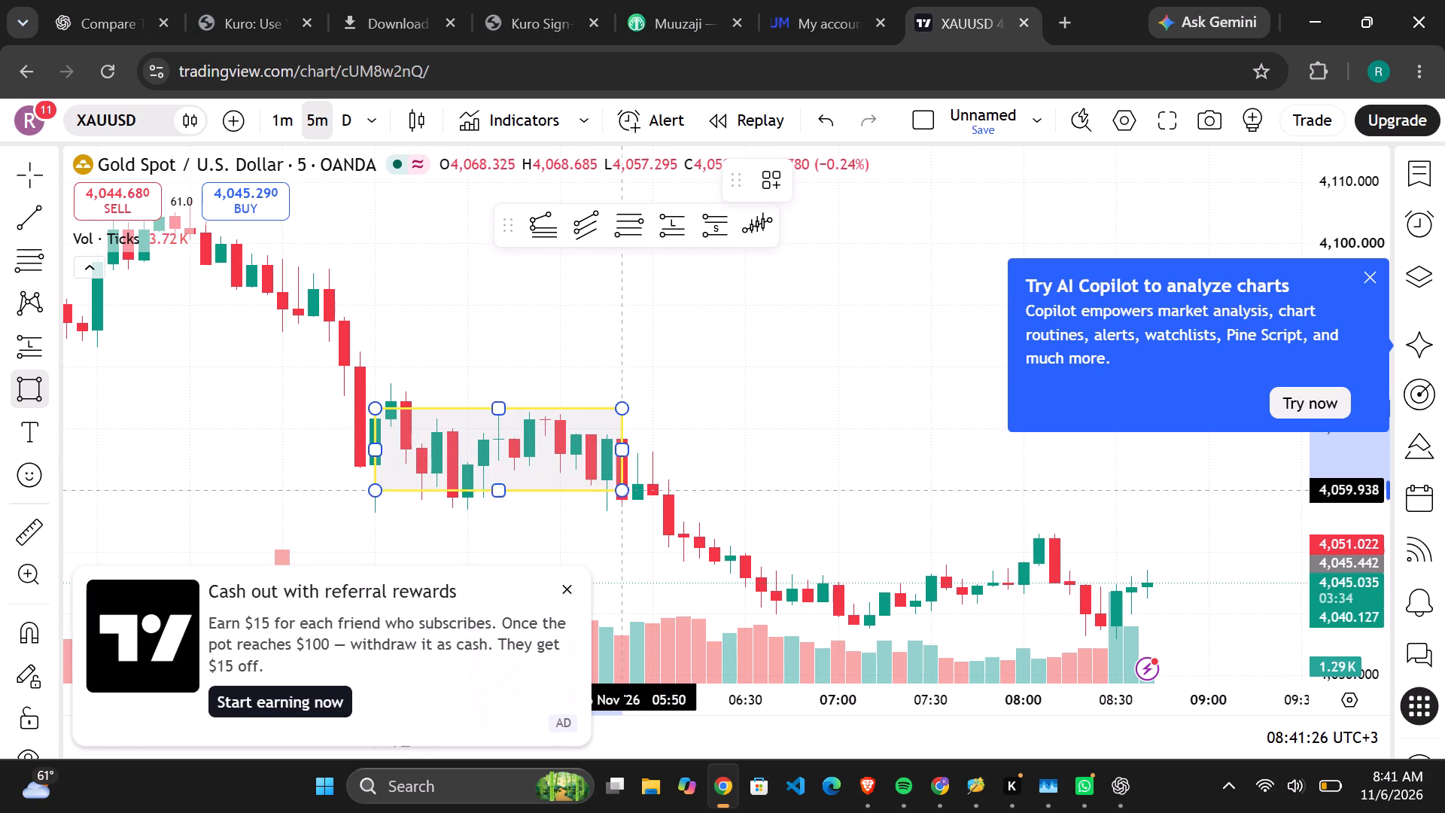
left_click_drag(624, 495, 677, 509)
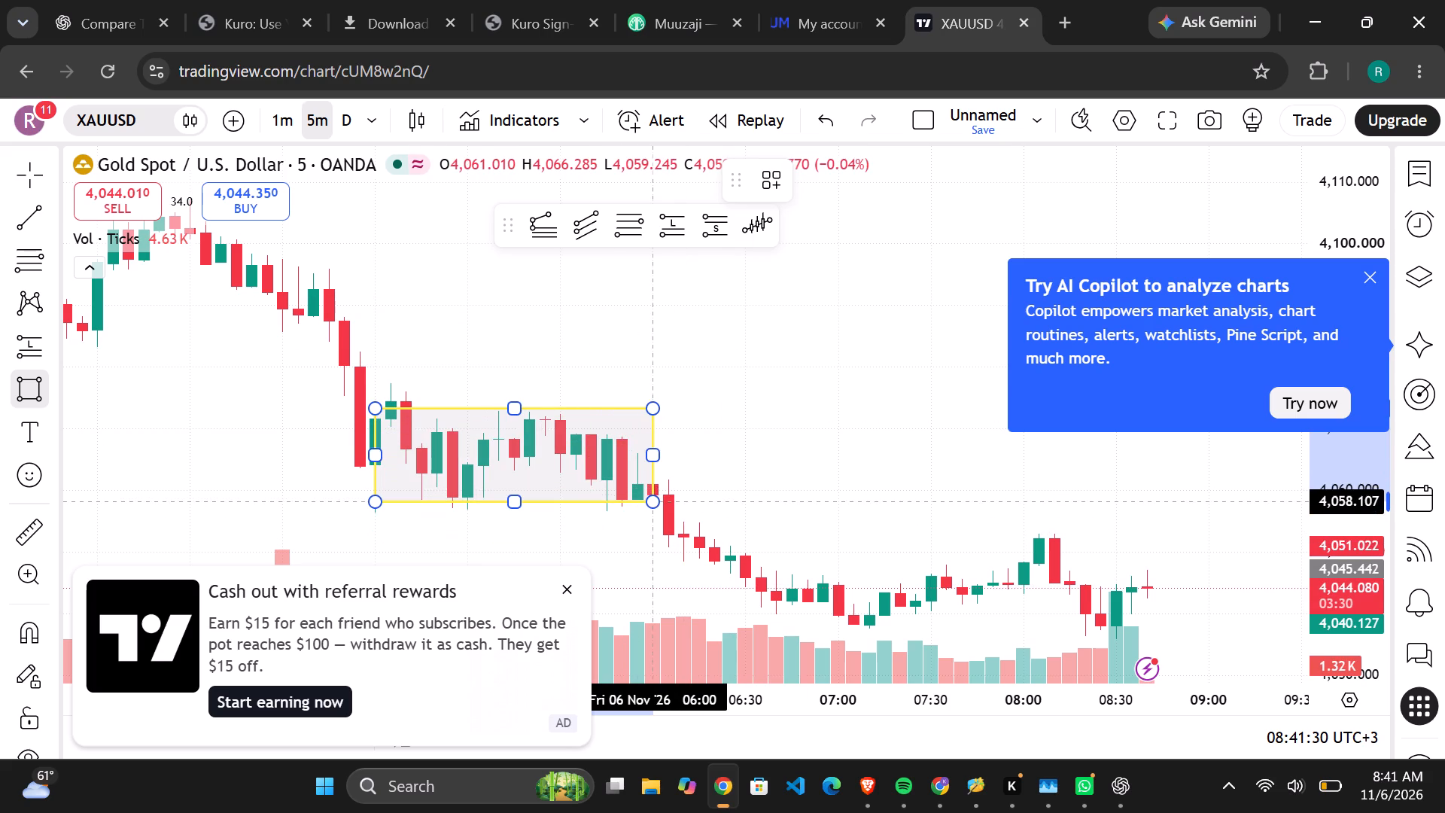
left_click(656, 503)
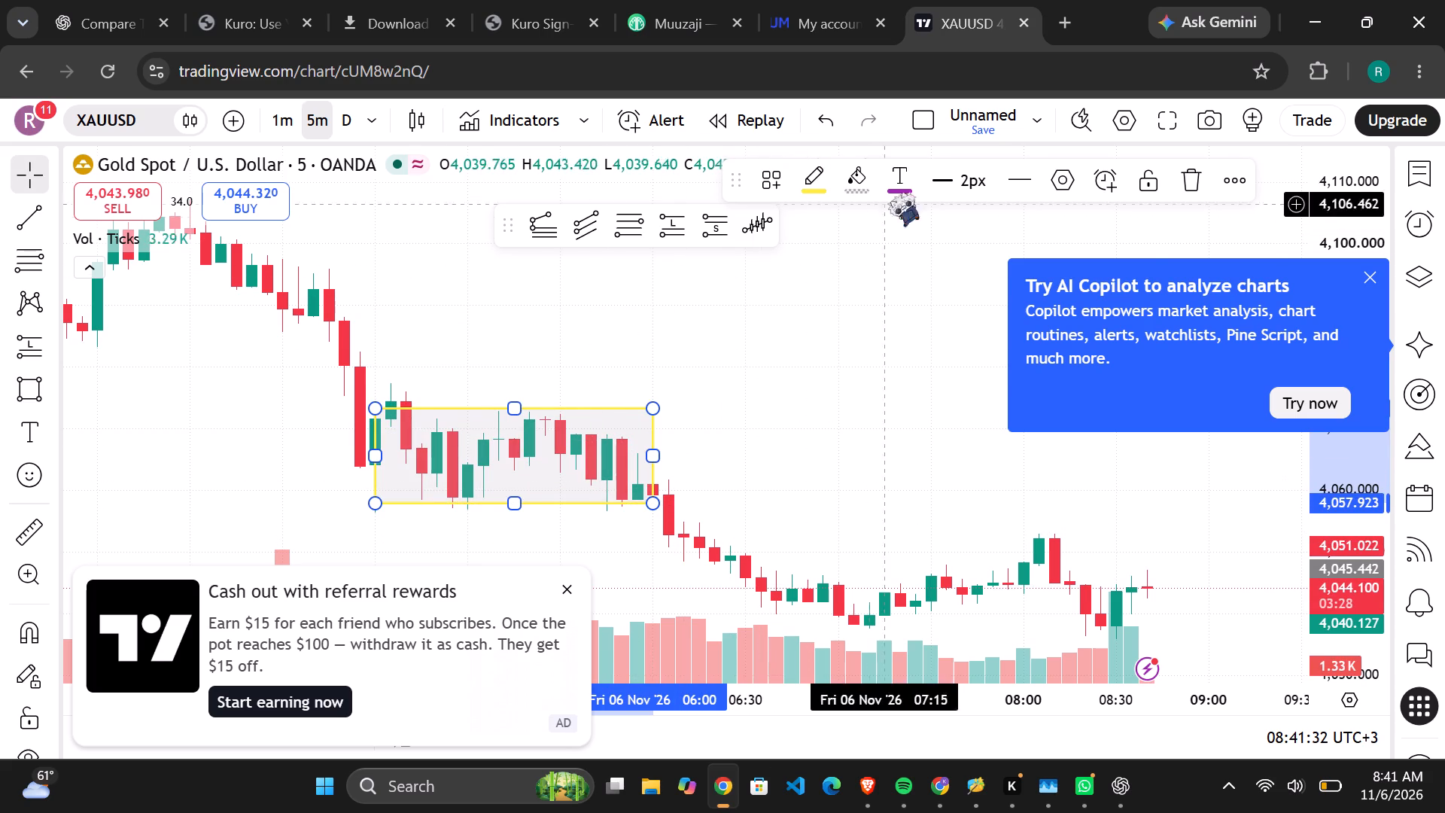
Set the new rectangle's text colour to near-black.
left_click(906, 186)
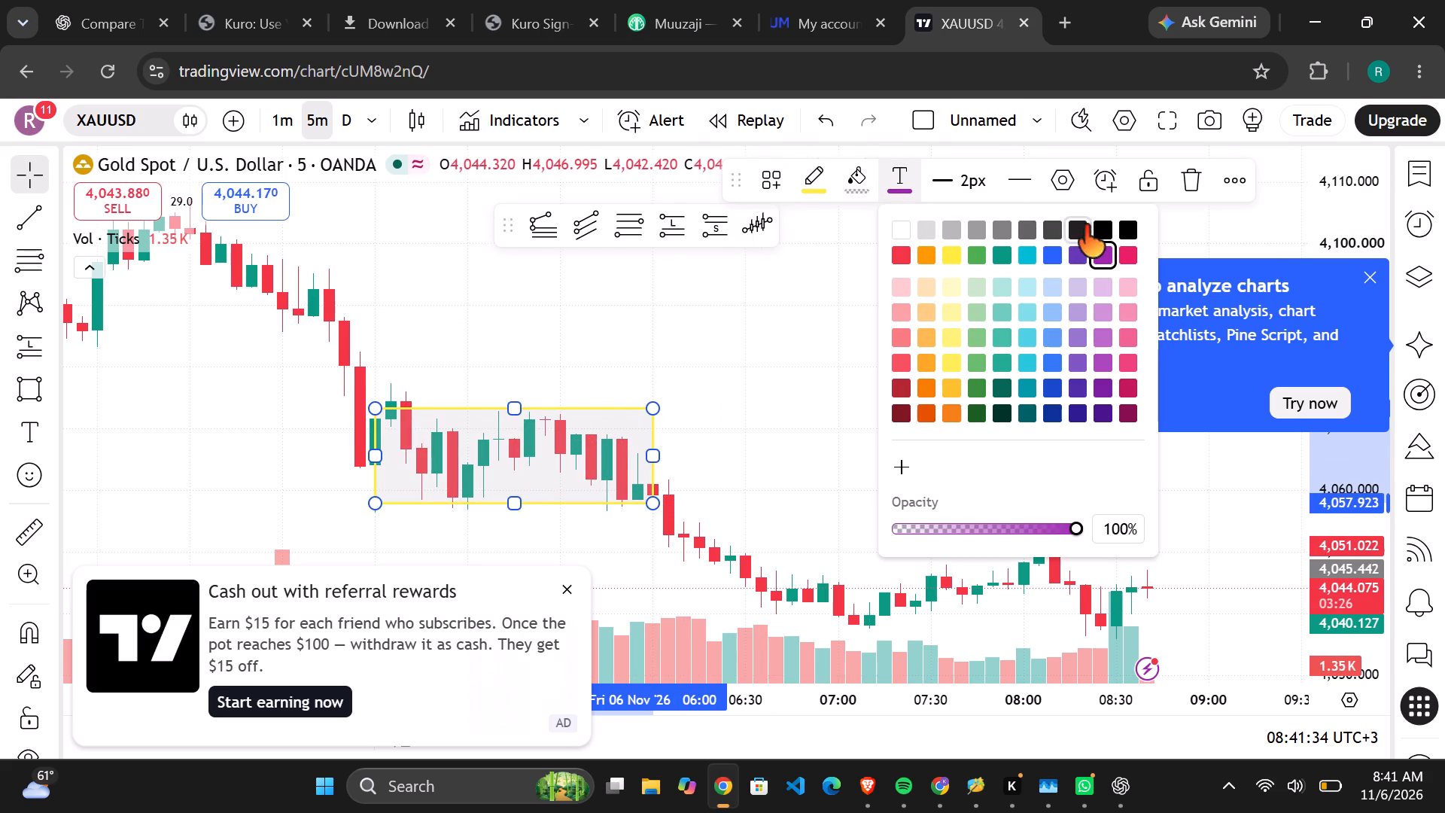
left_click(1076, 230)
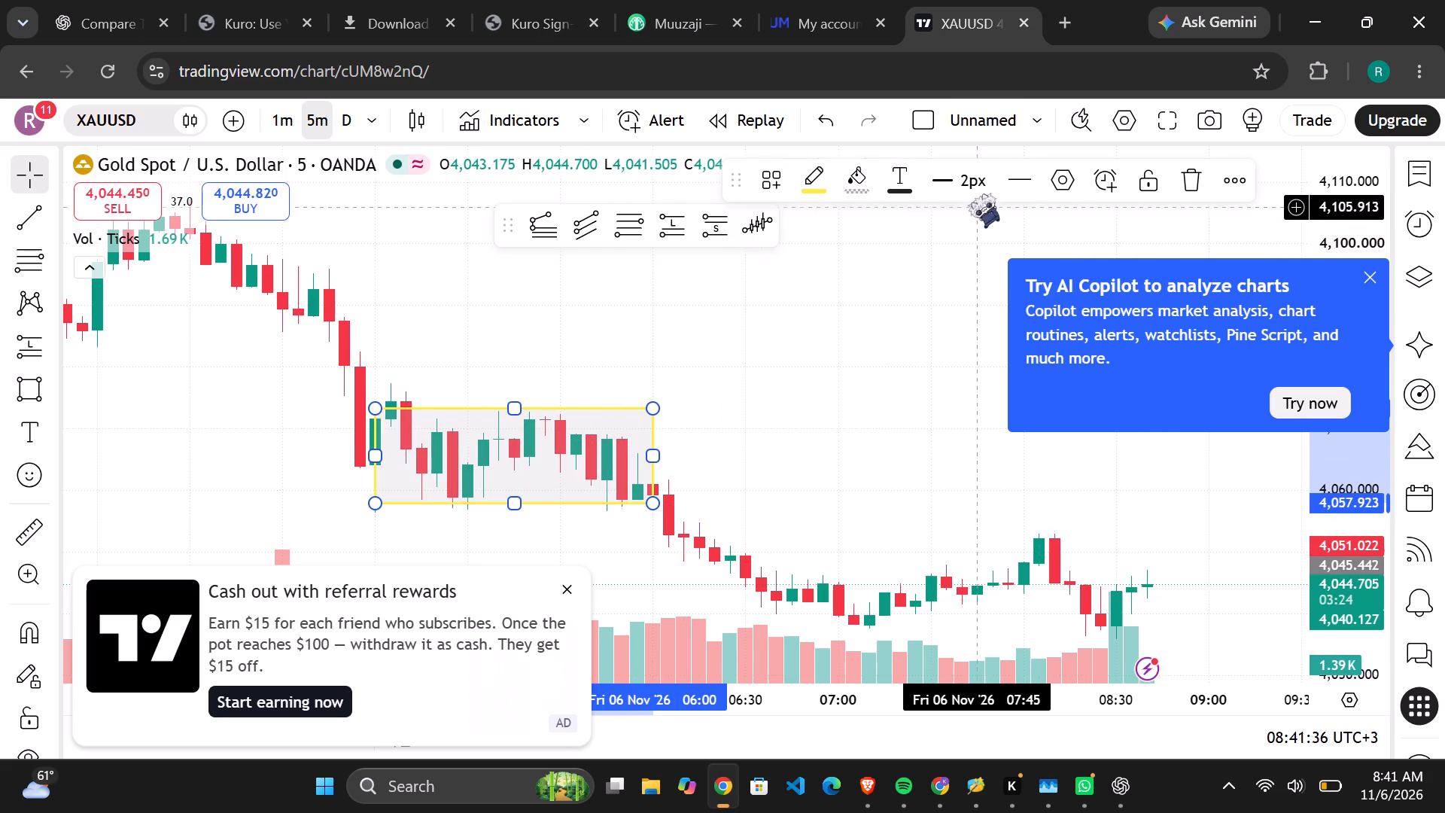
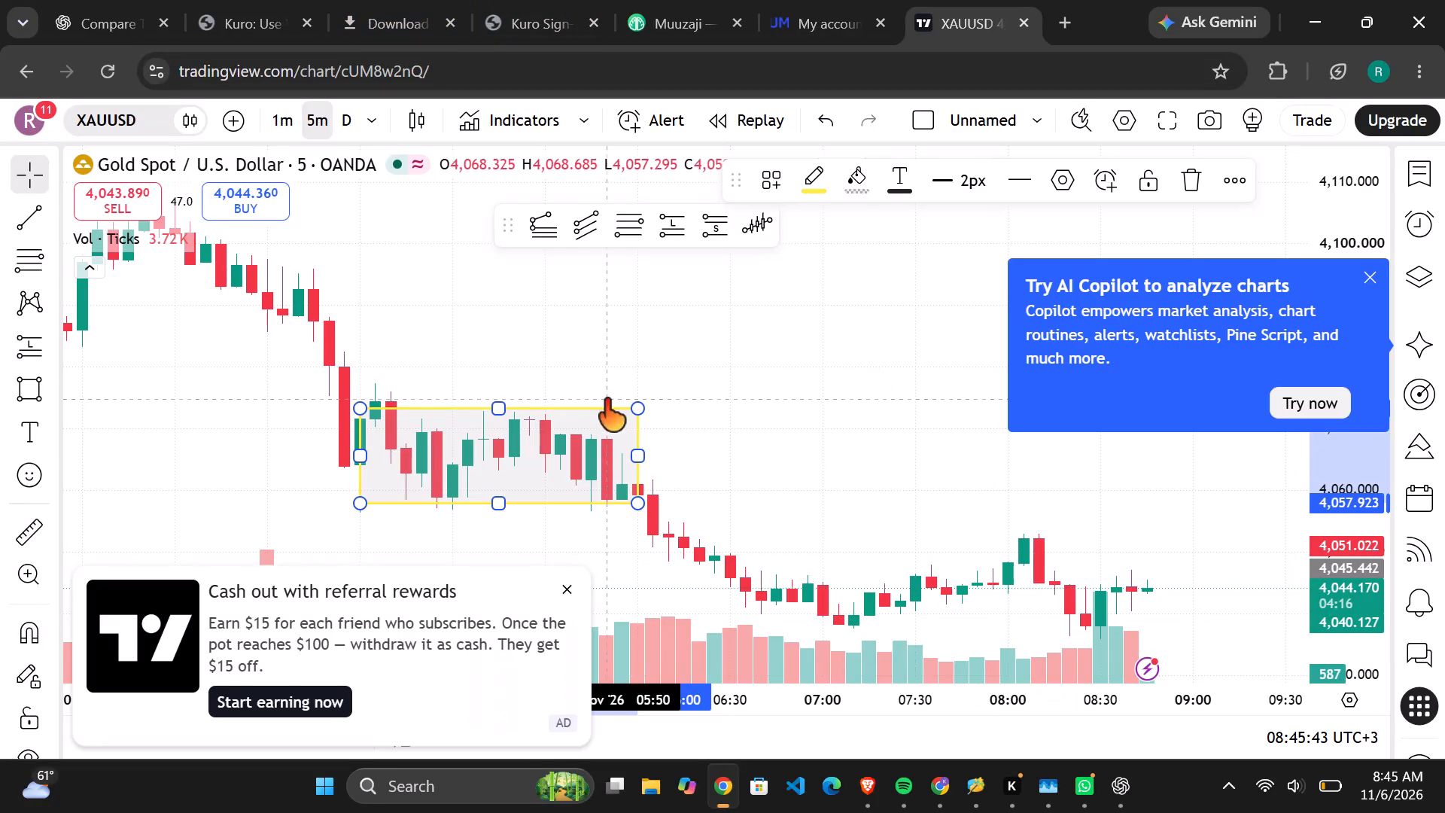
Add the text "Demand zone" inside the new rectangle.
left_click(508, 453)
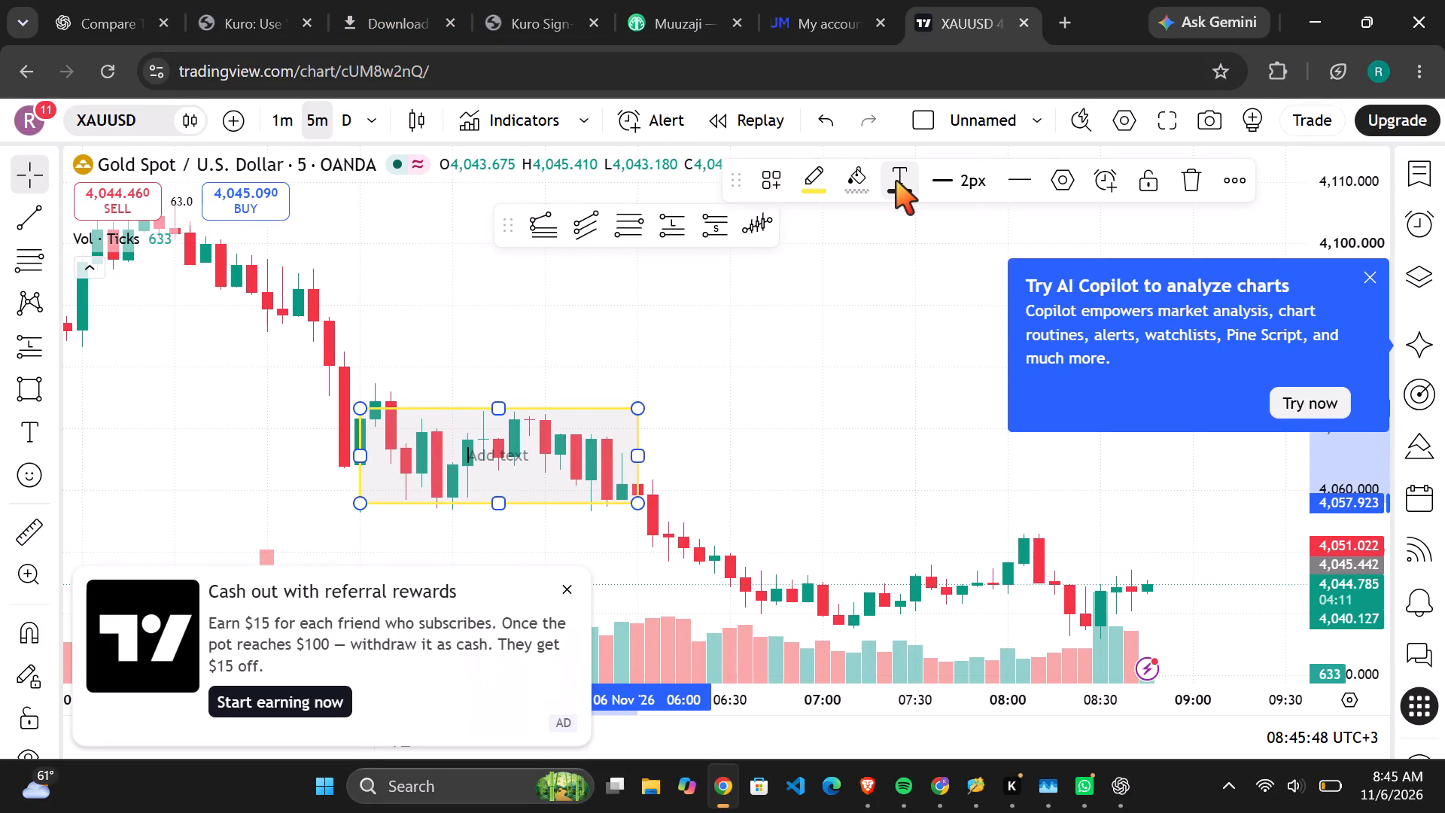
left_click(485, 455)
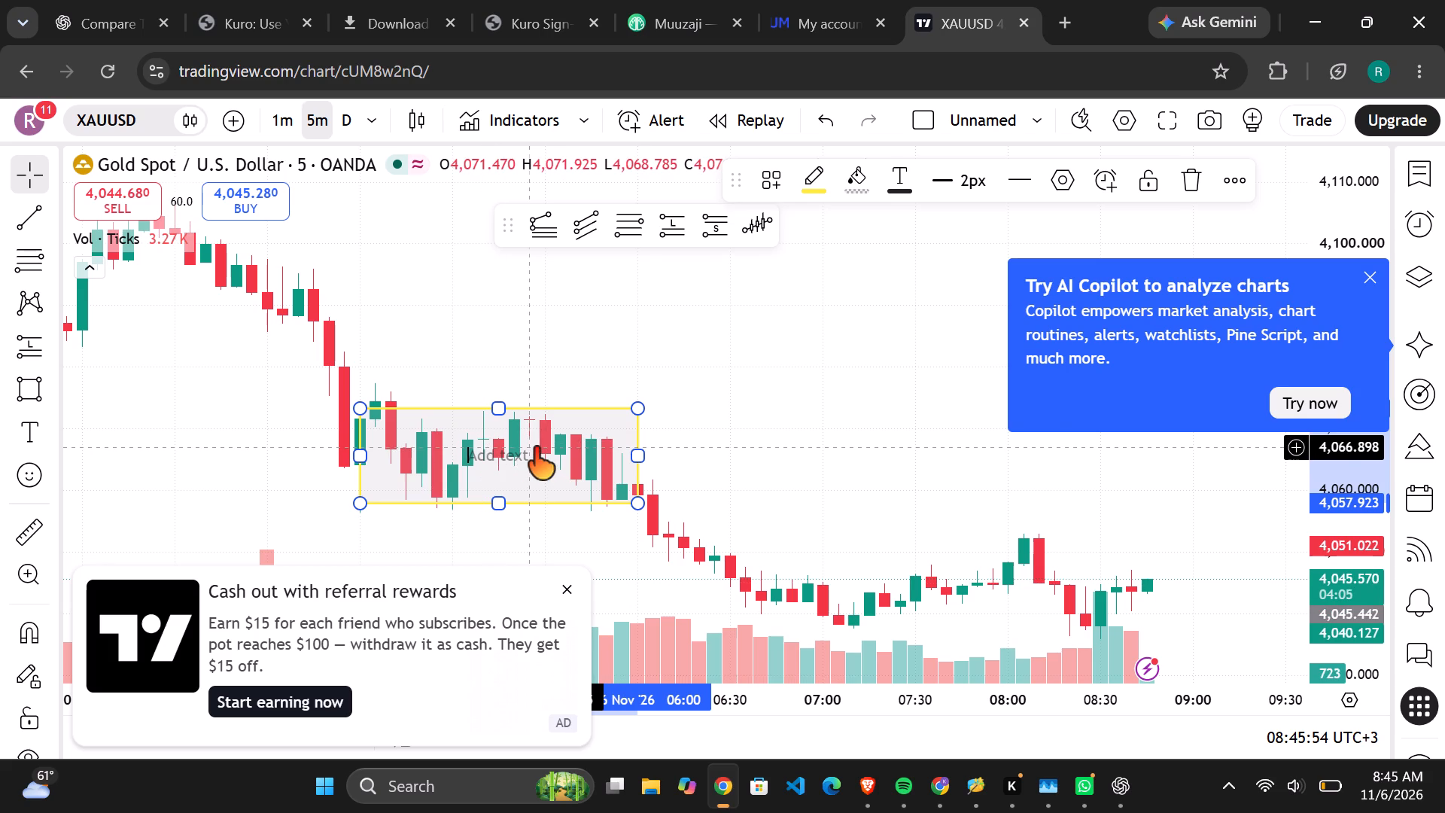
type("emand zone")
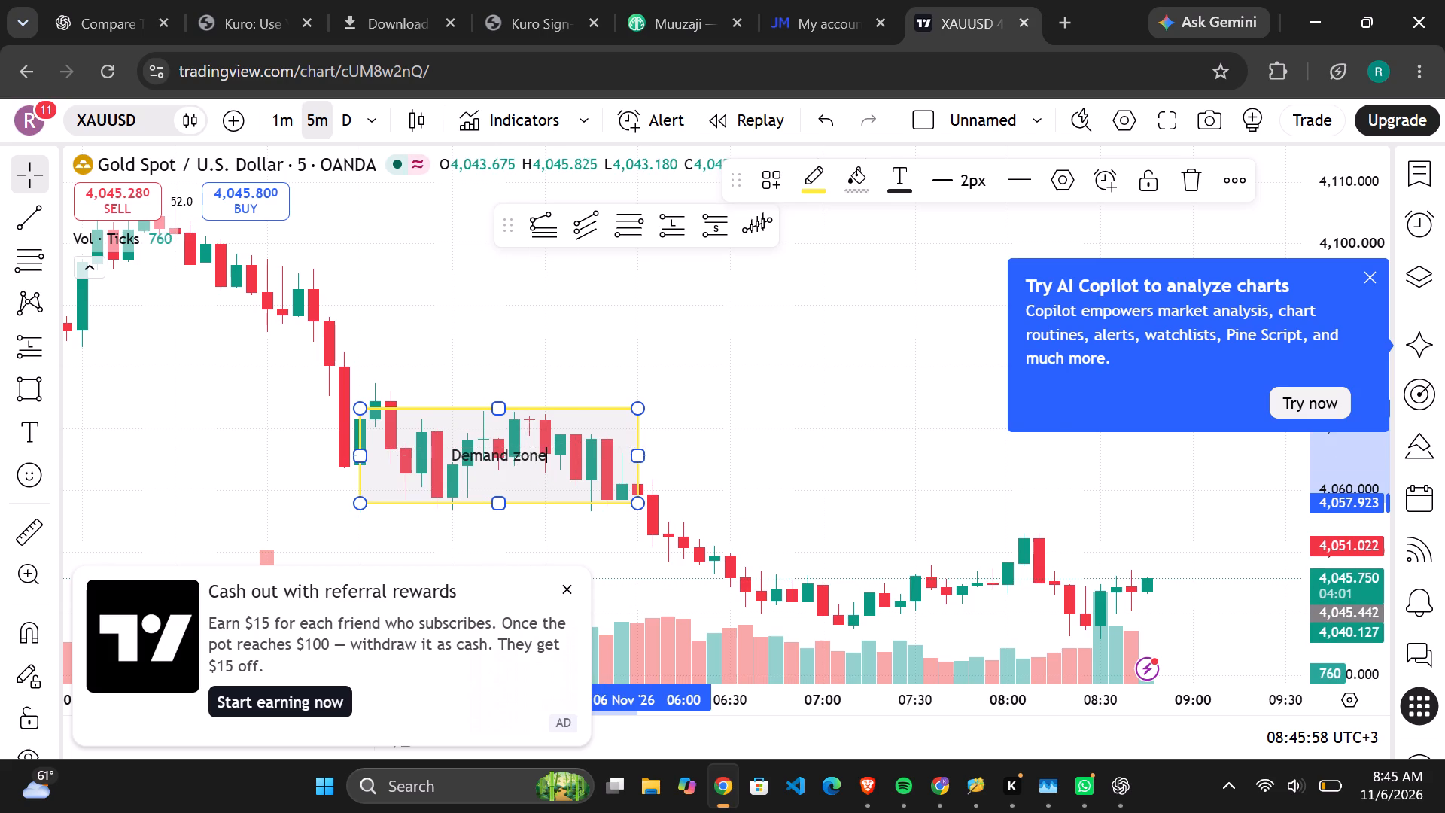
left_click(817, 448)
Close the AI Copilot promotion covering part of the chart.
scroll(821, 431, "down", 4)
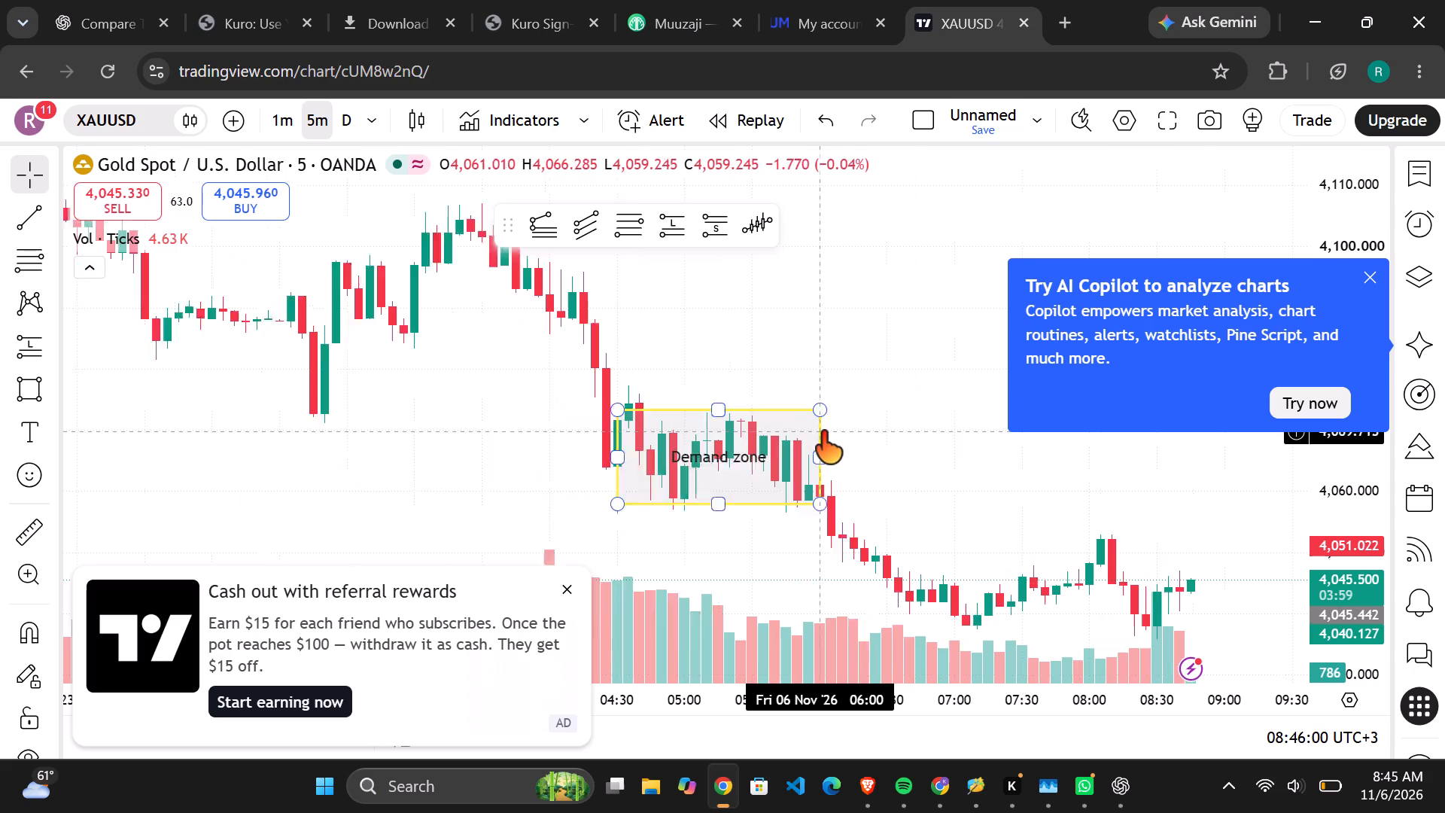
scroll(1161, 547, "down", 2)
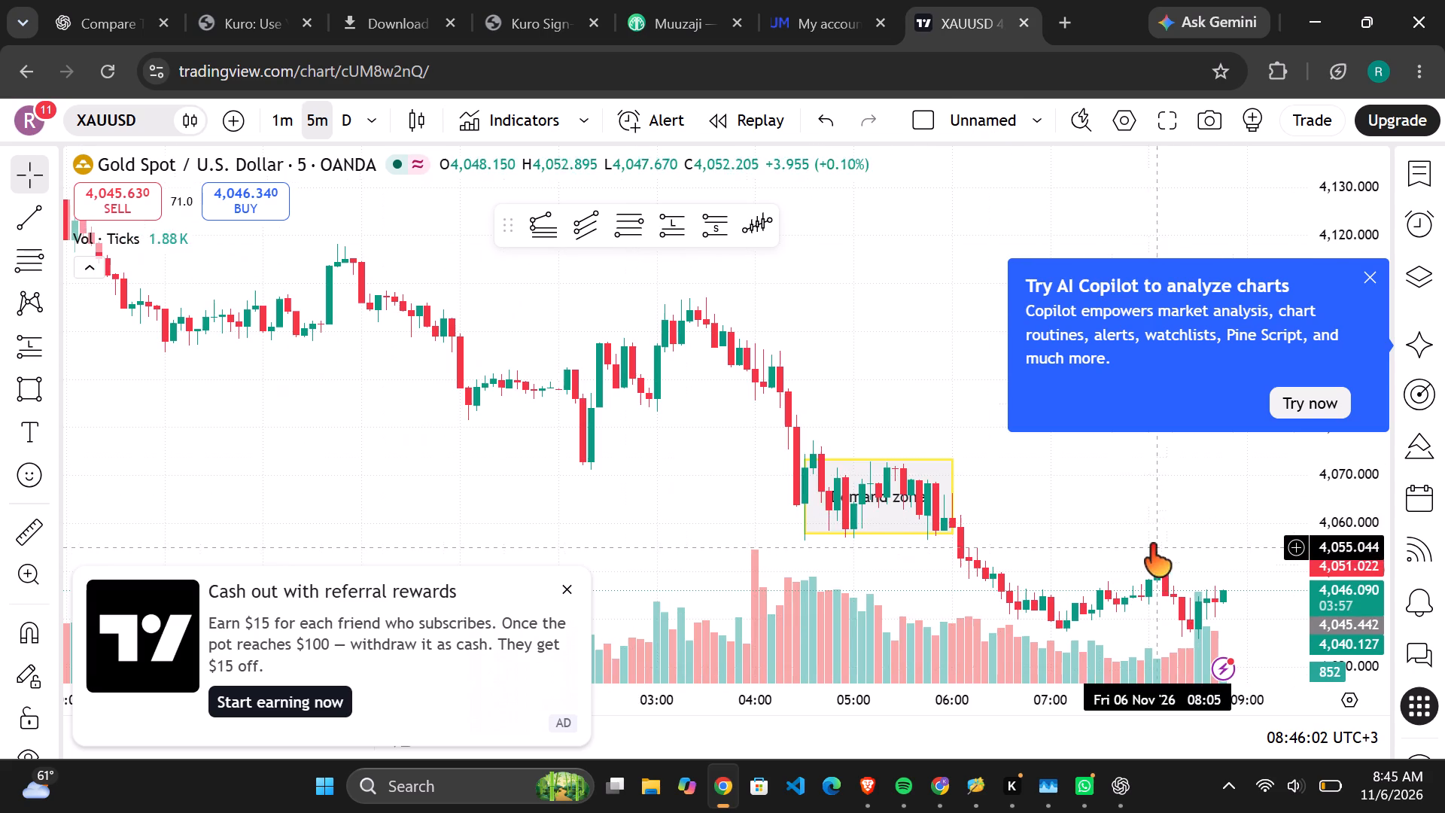
left_click(1374, 281)
Draw a trend line from the 03:25 high at about 4,104 down to about 4,038 at 08:35.
left_click(34, 209)
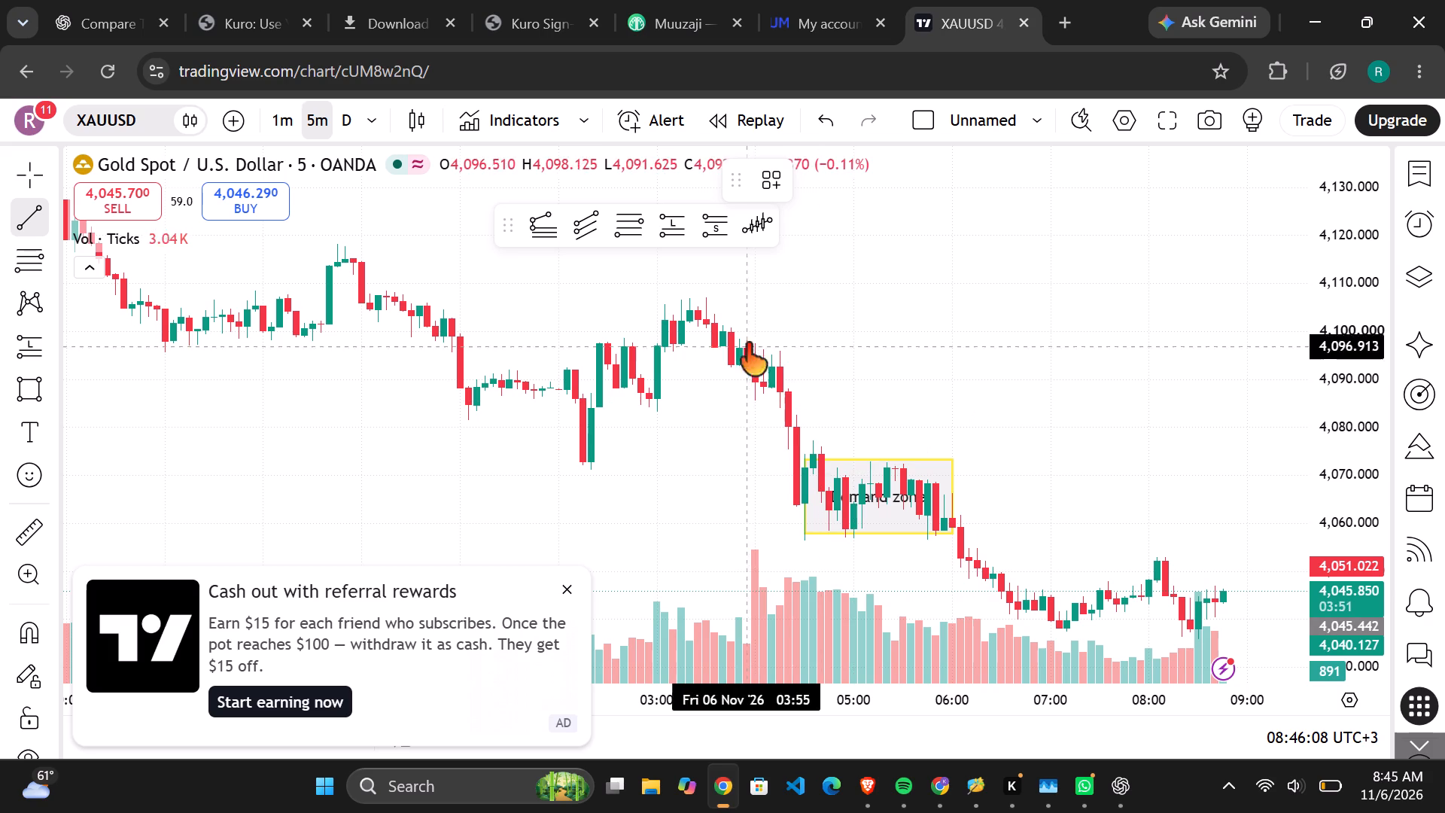
left_click_drag(699, 310, 707, 319)
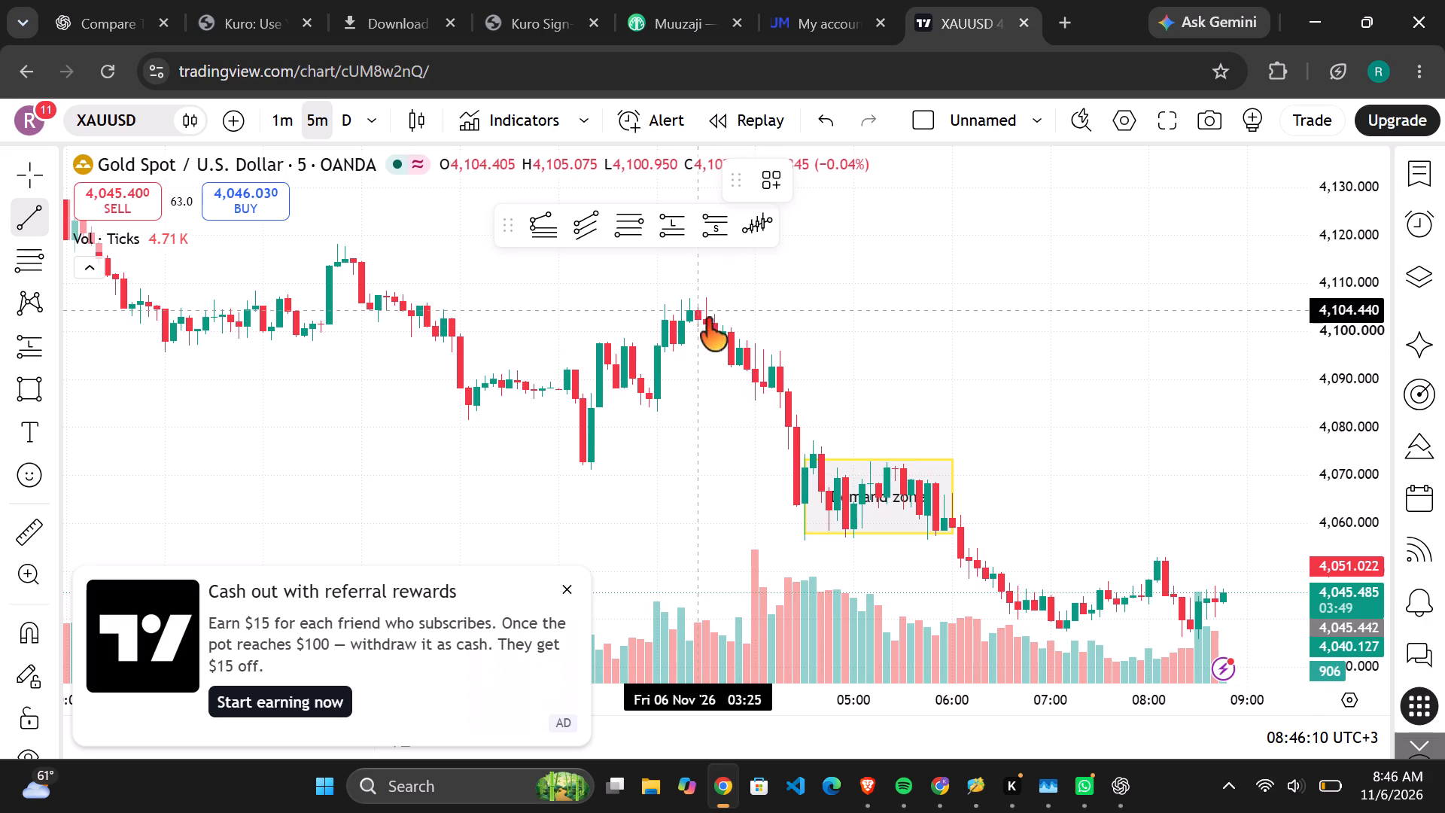
left_click_drag(707, 319, 1196, 617)
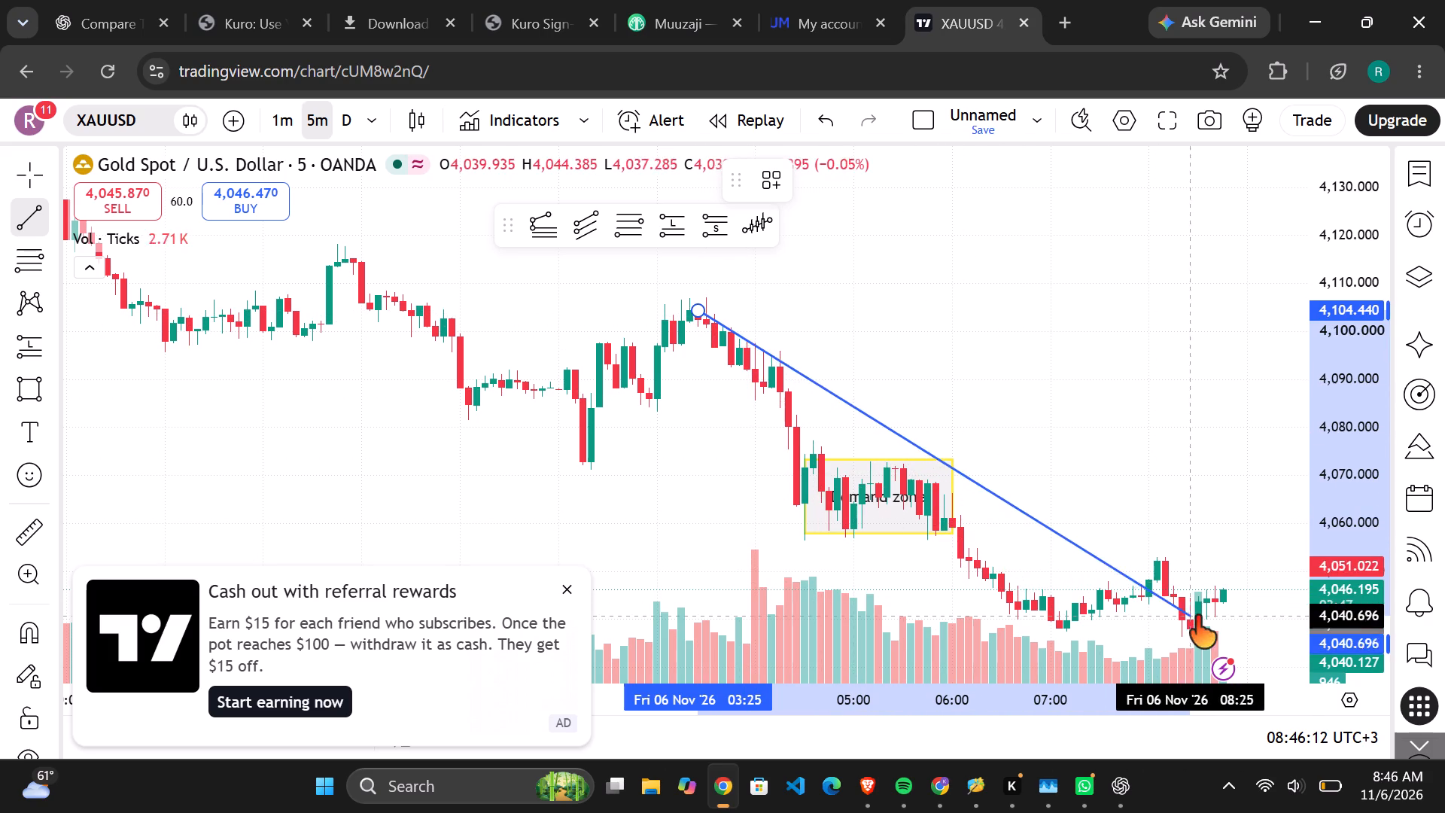
left_click_drag(1196, 617, 1222, 667)
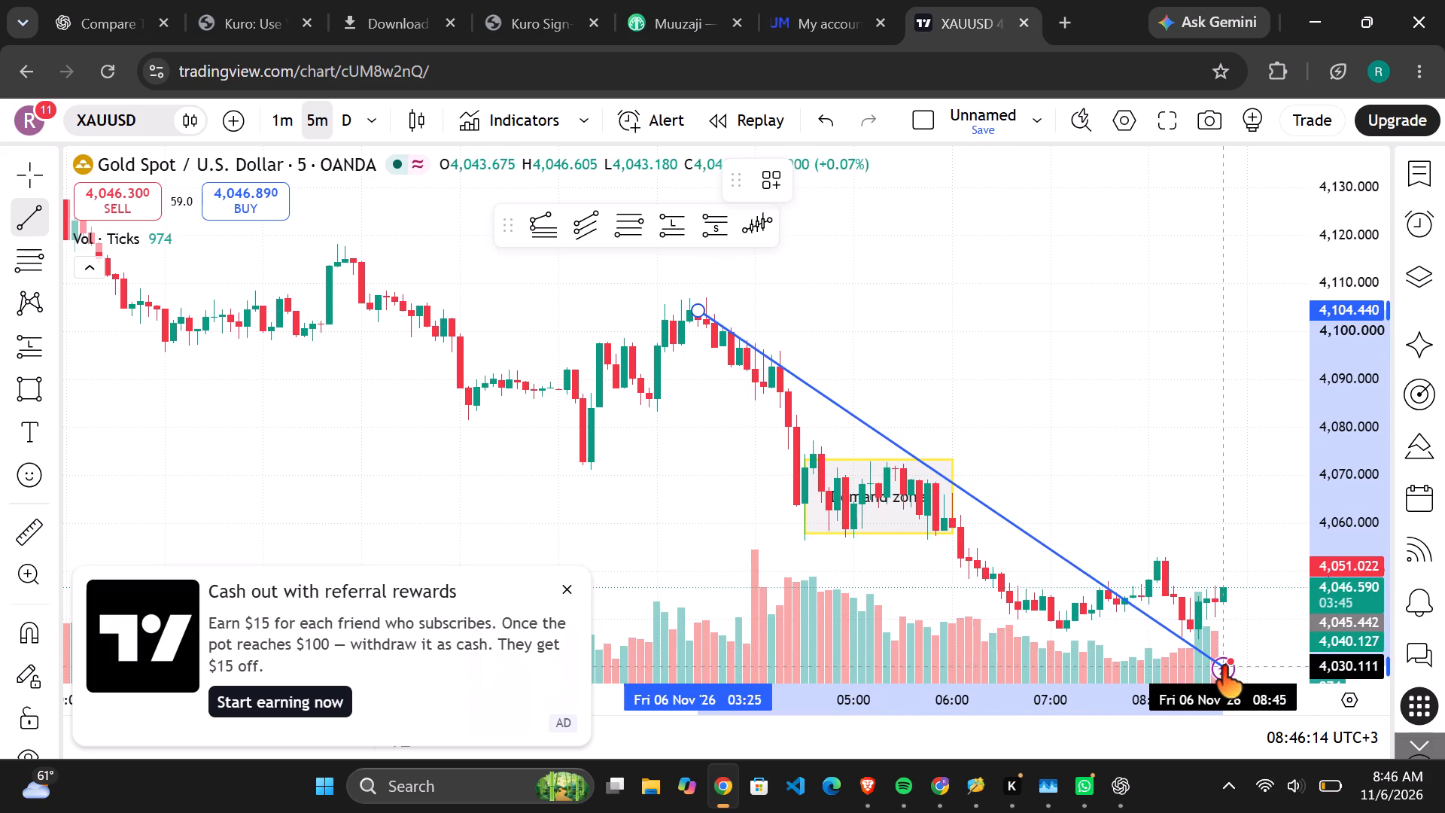
left_click_drag(1222, 667, 1206, 673)
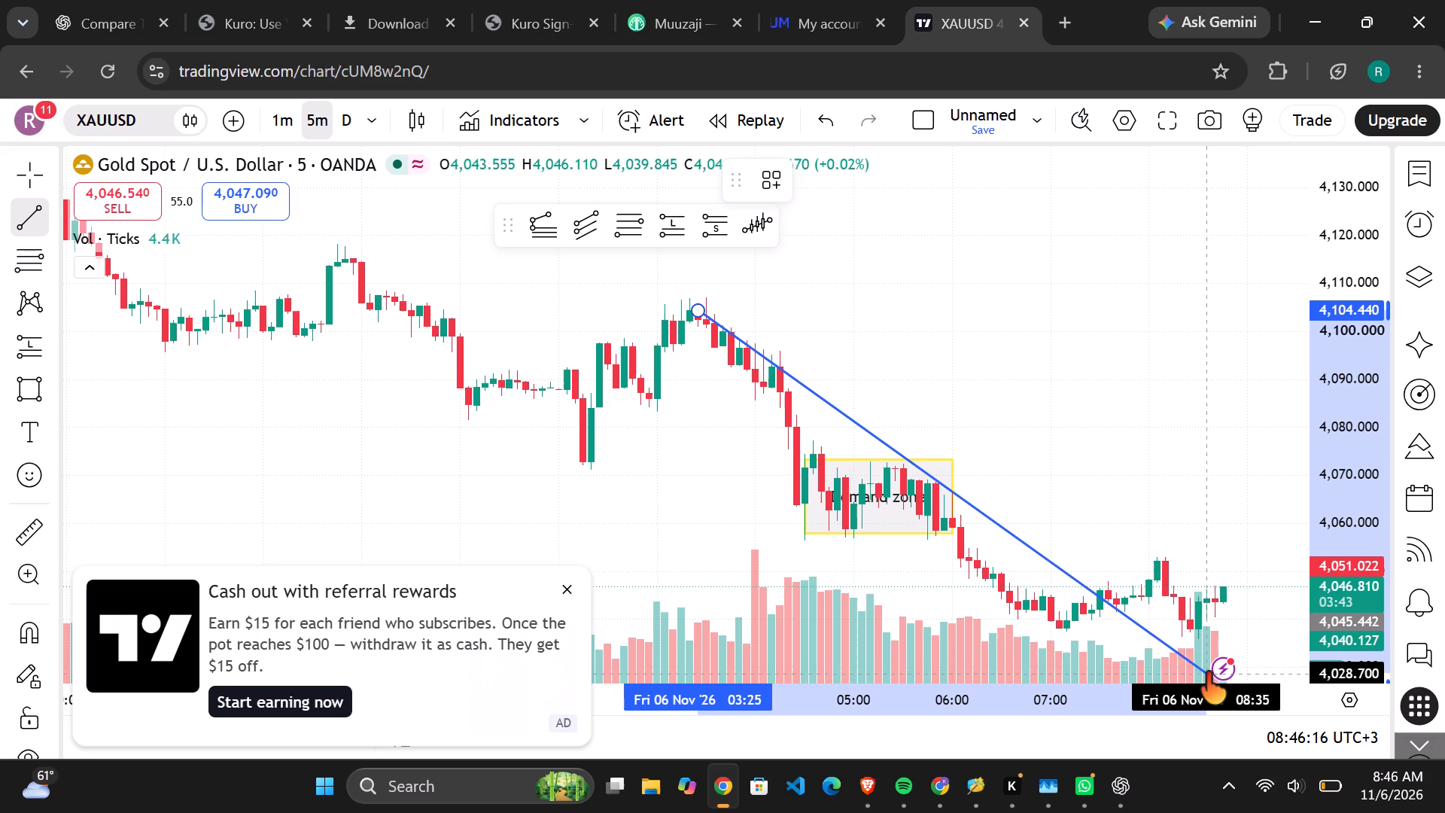
left_click_drag(1206, 673, 1205, 672)
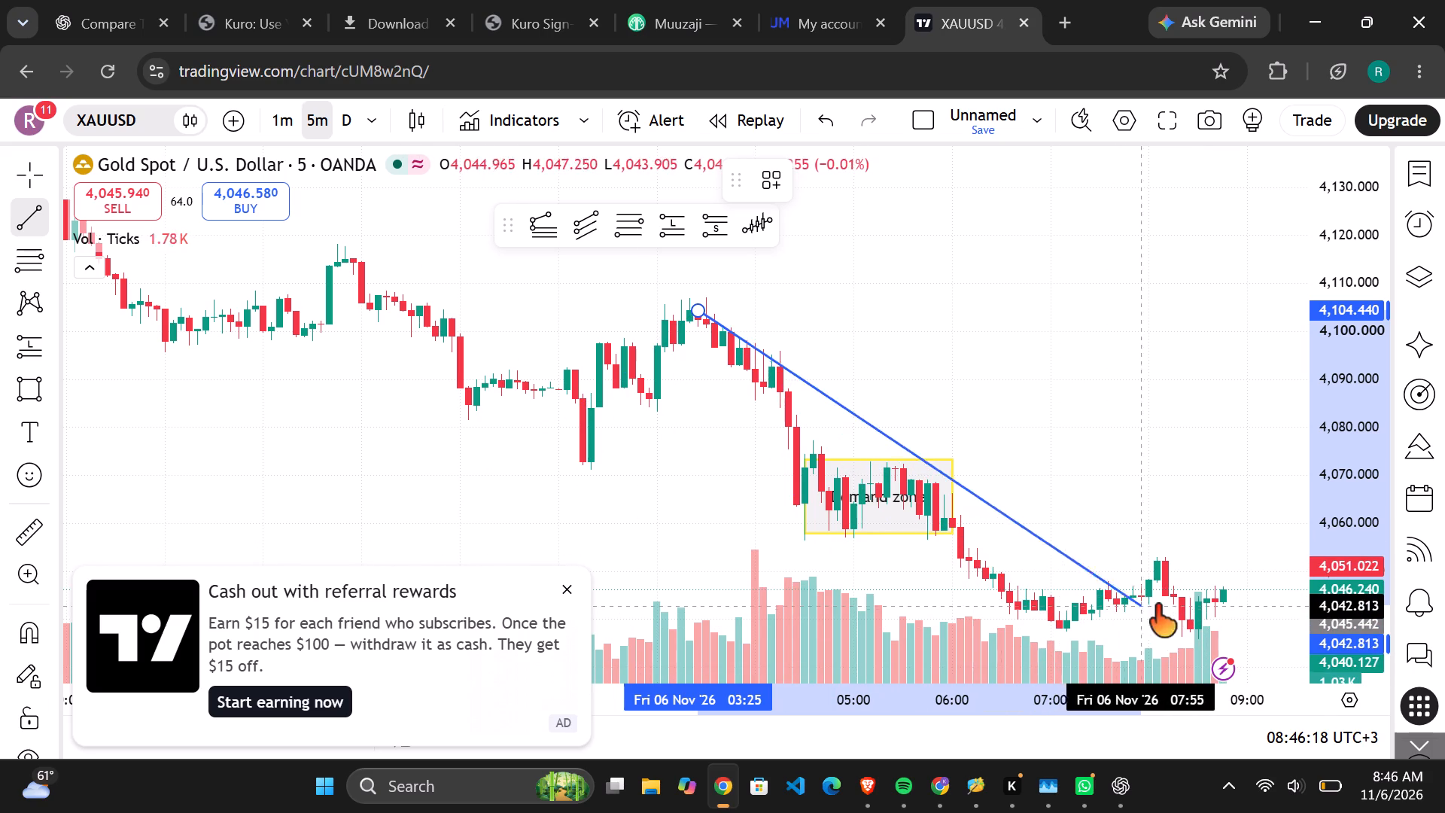
left_click(1203, 627)
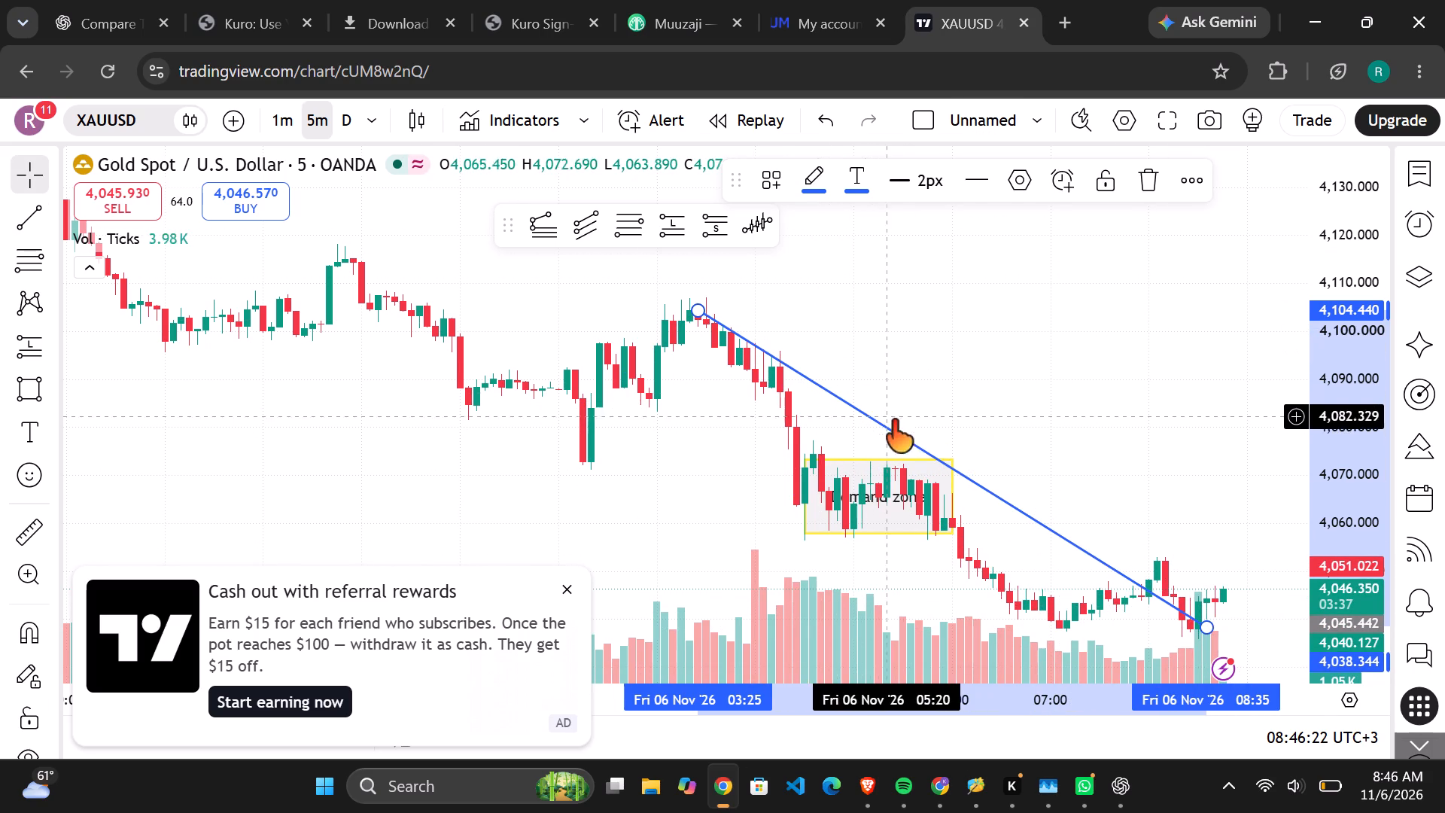
Label the descending trend line "Trendline".
left_click(932, 451)
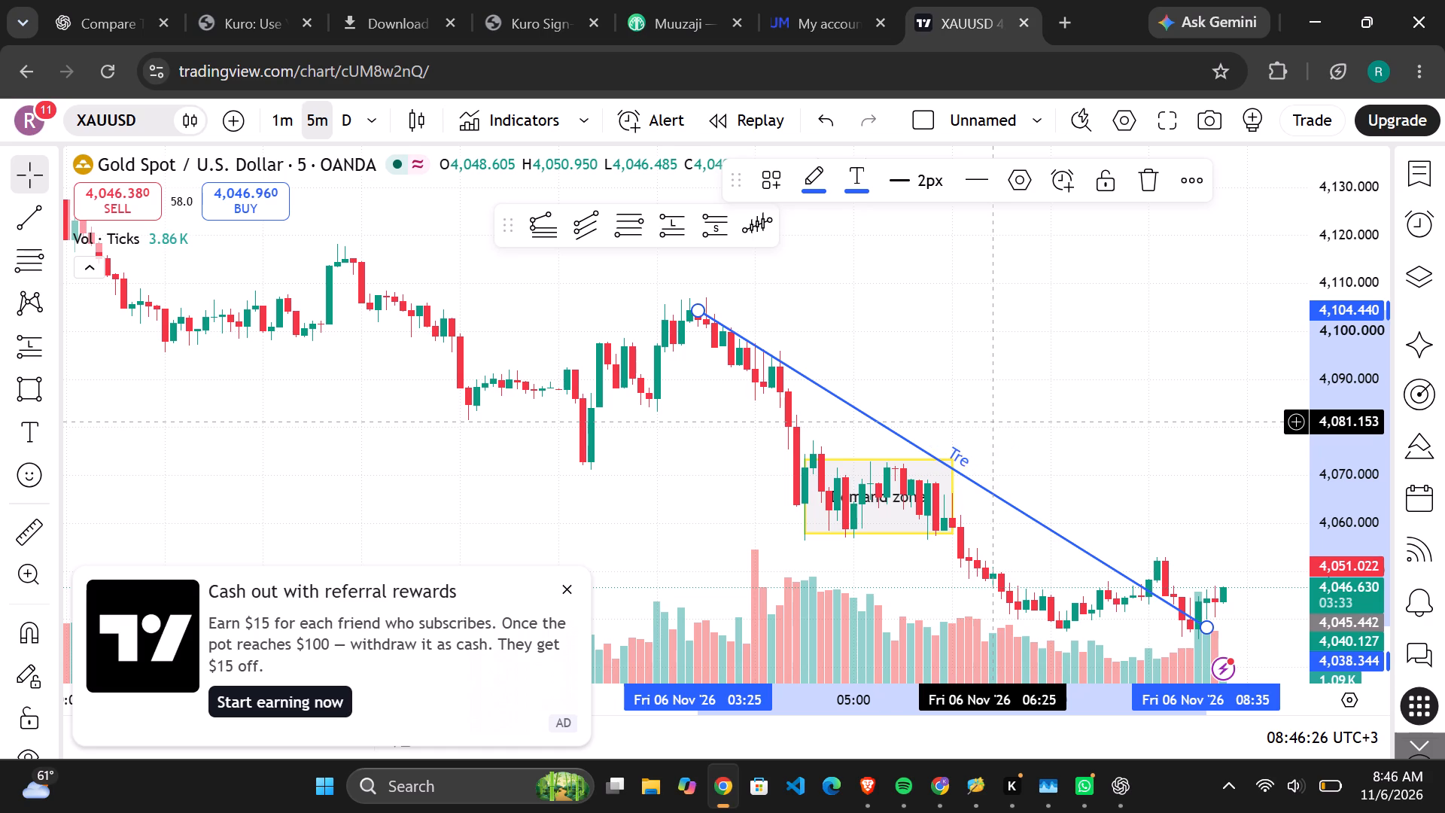
key("d")
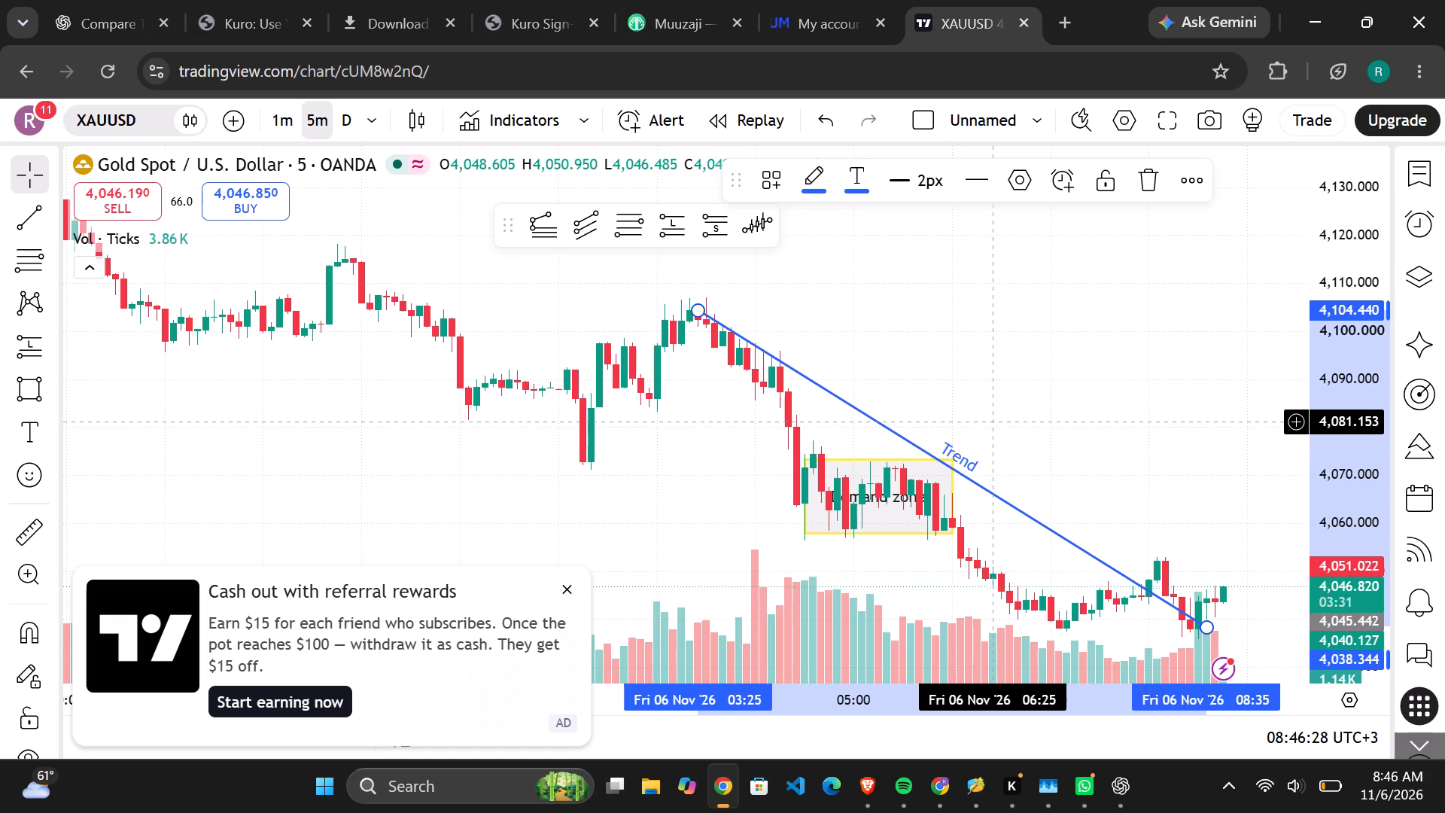
type("loi")
key("BackSpace")
key("BackSpace")
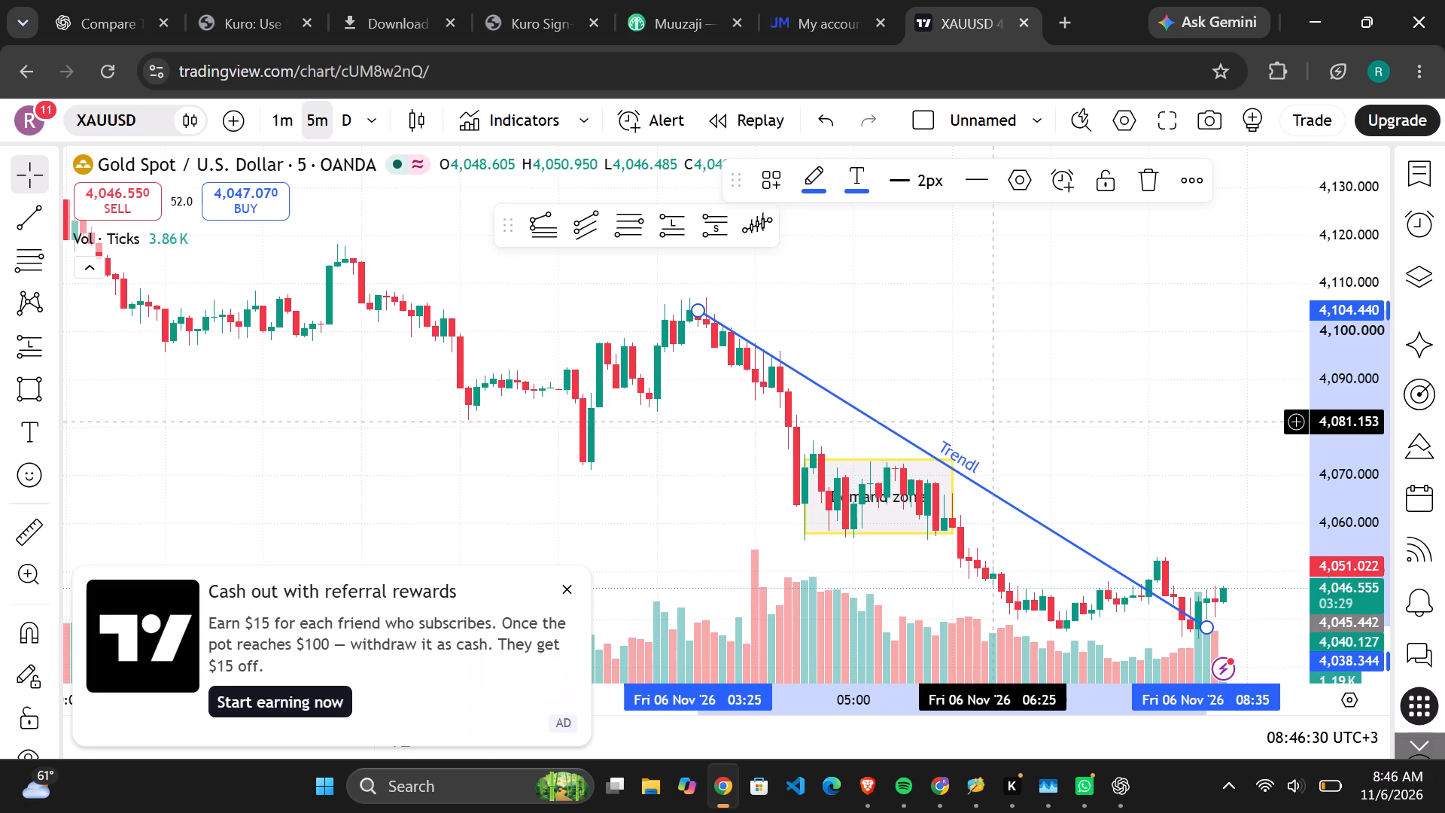
type("ine")
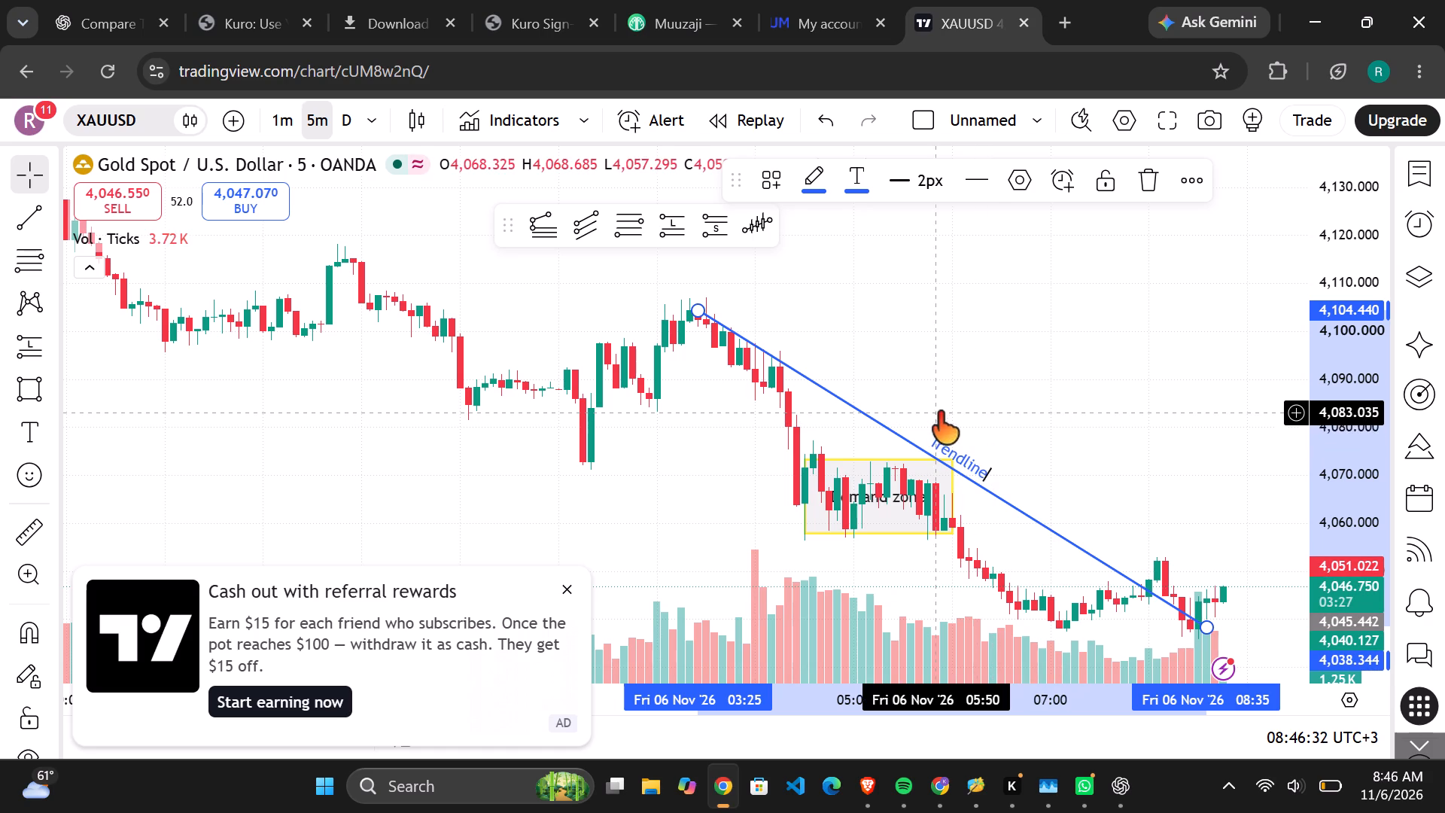
left_click(955, 394)
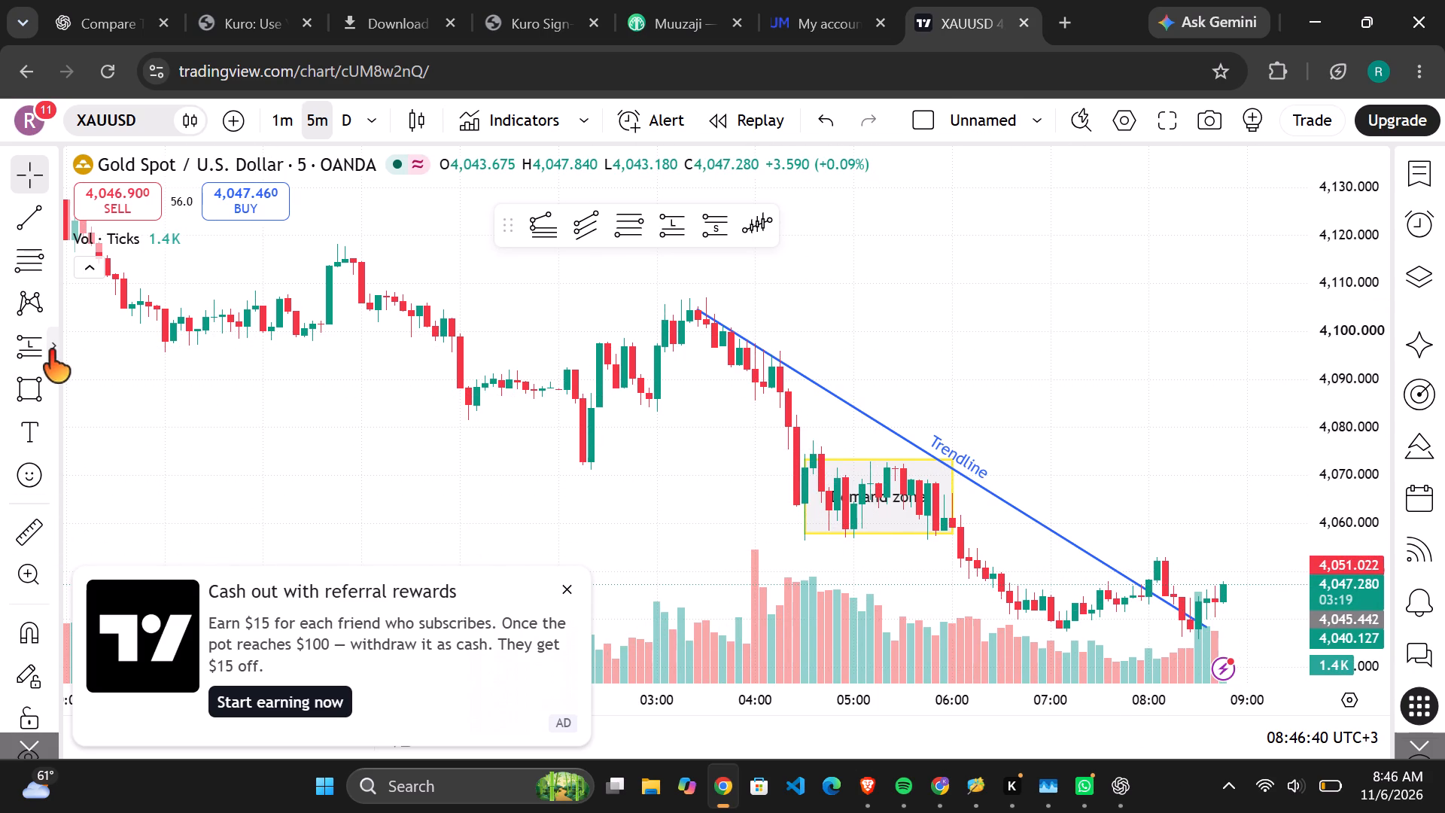
Circle the swing high where the trend line starts, around 03:25, with the Brush.
left_click(50, 351)
left_click(50, 351)
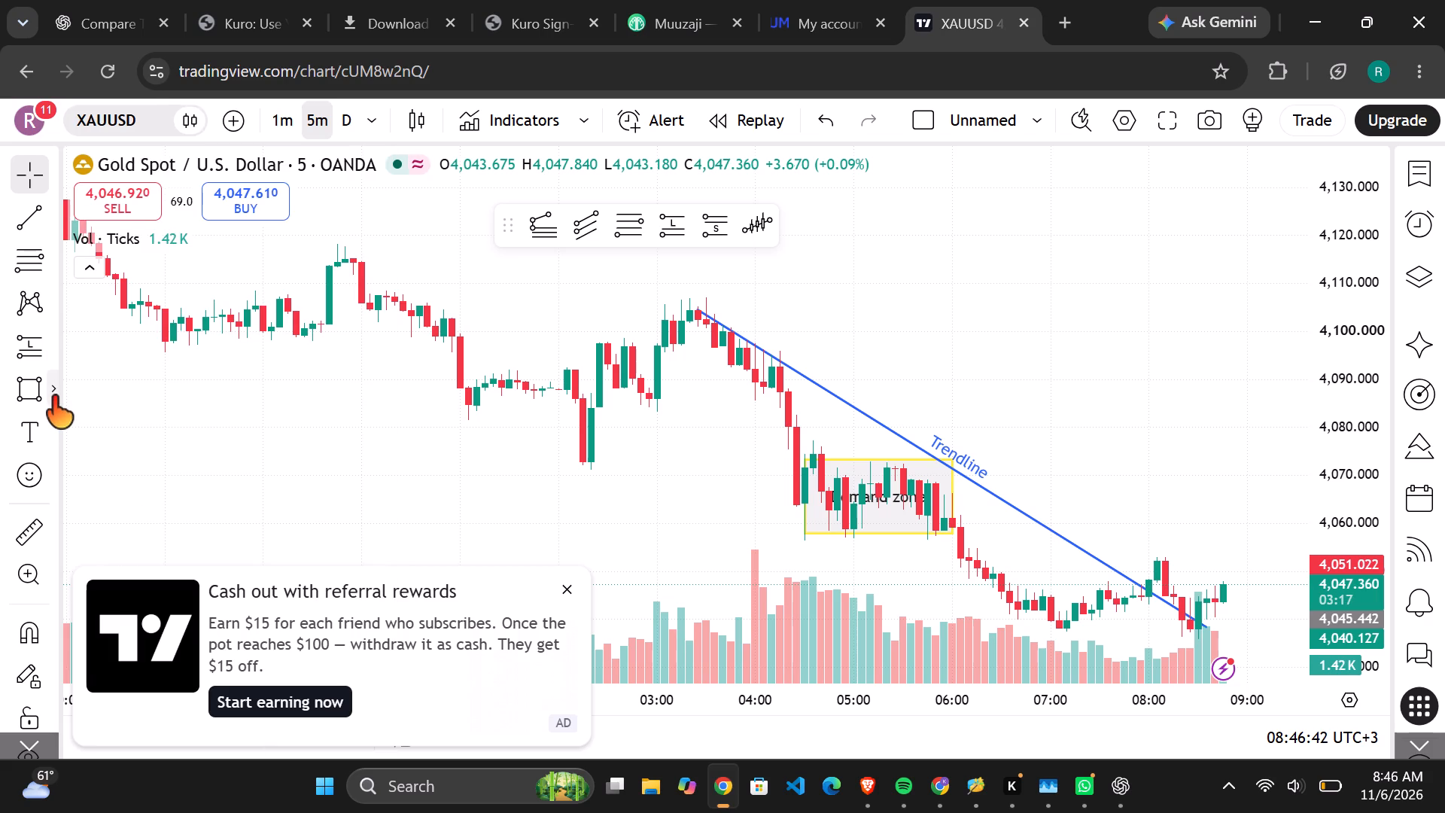
left_click(53, 397)
left_click(111, 163)
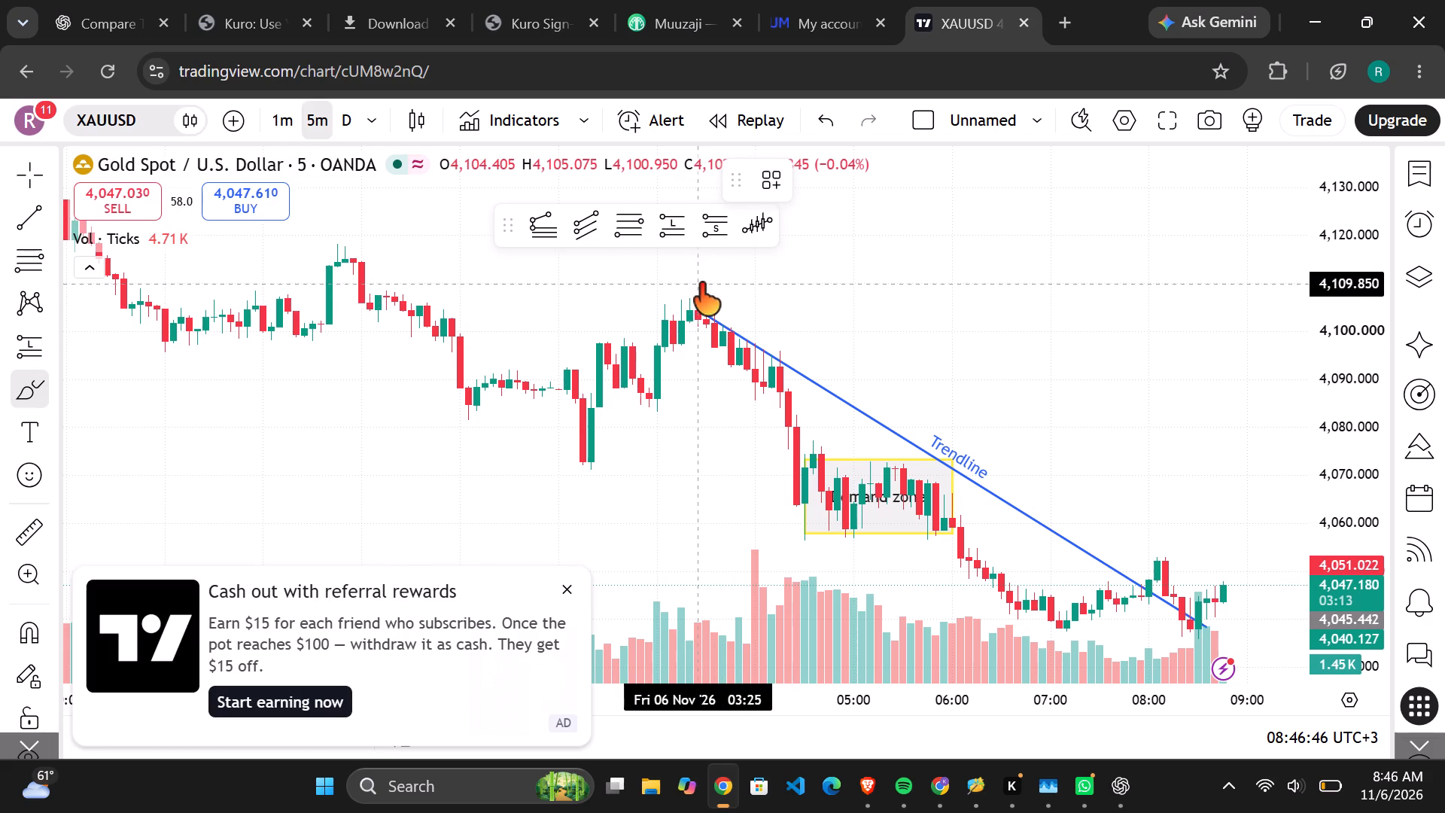
left_click_drag(700, 284, 731, 308)
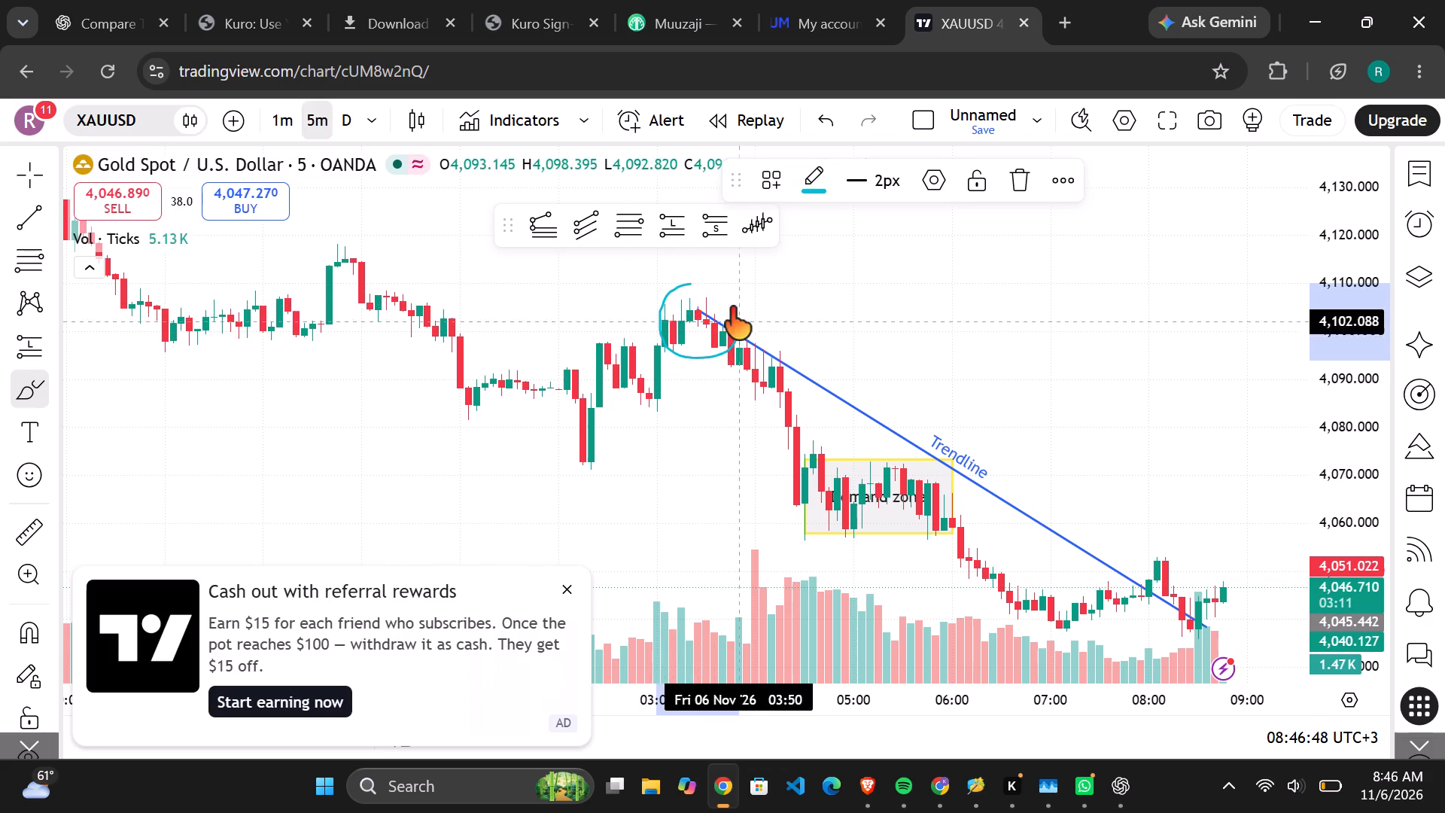
left_click_drag(731, 308, 676, 284)
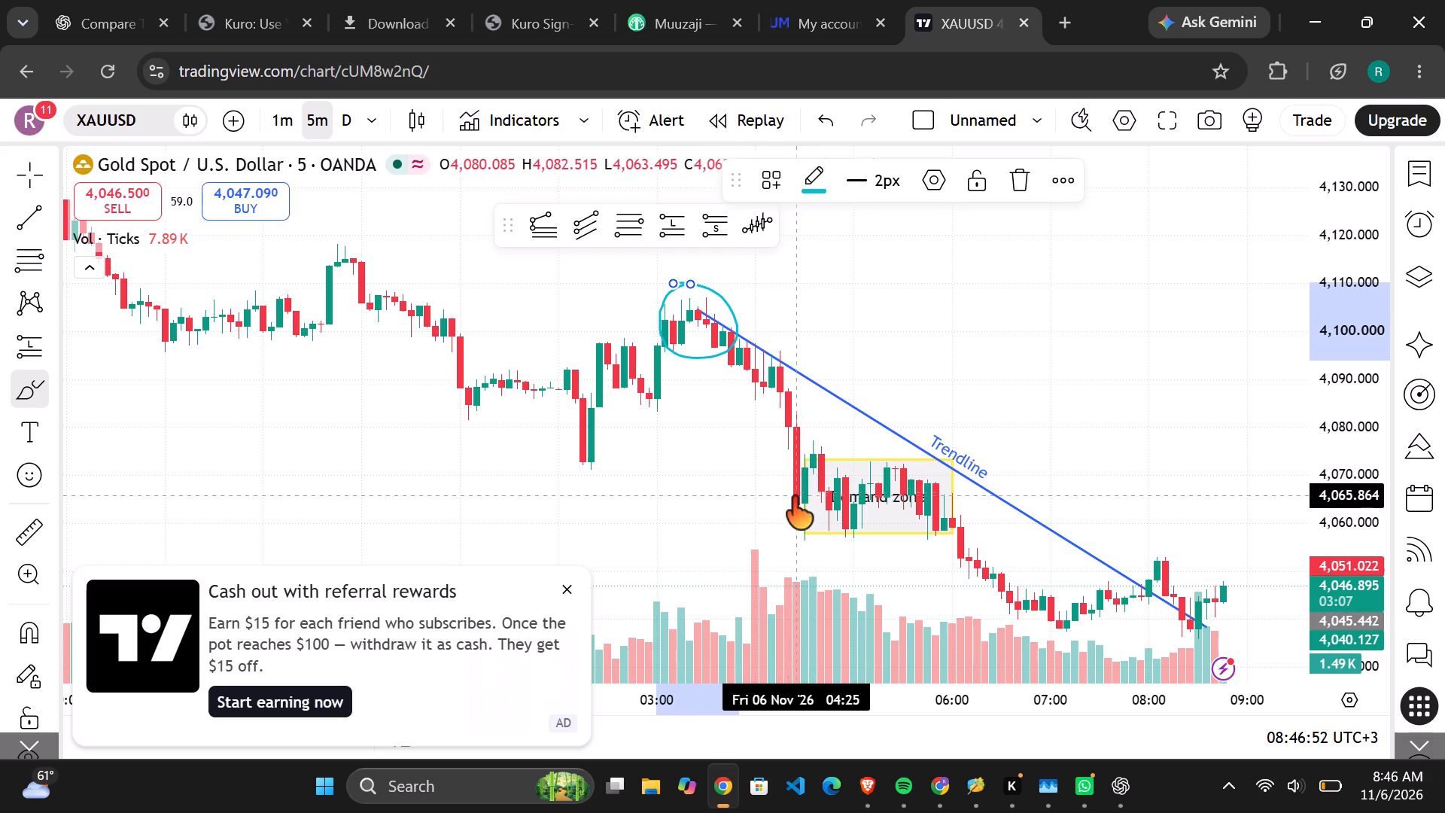
Circle the swing low near 04:30, the swing high near 05:30 and the swing low near 07:00 with the Brush.
left_click_drag(795, 497, 825, 558)
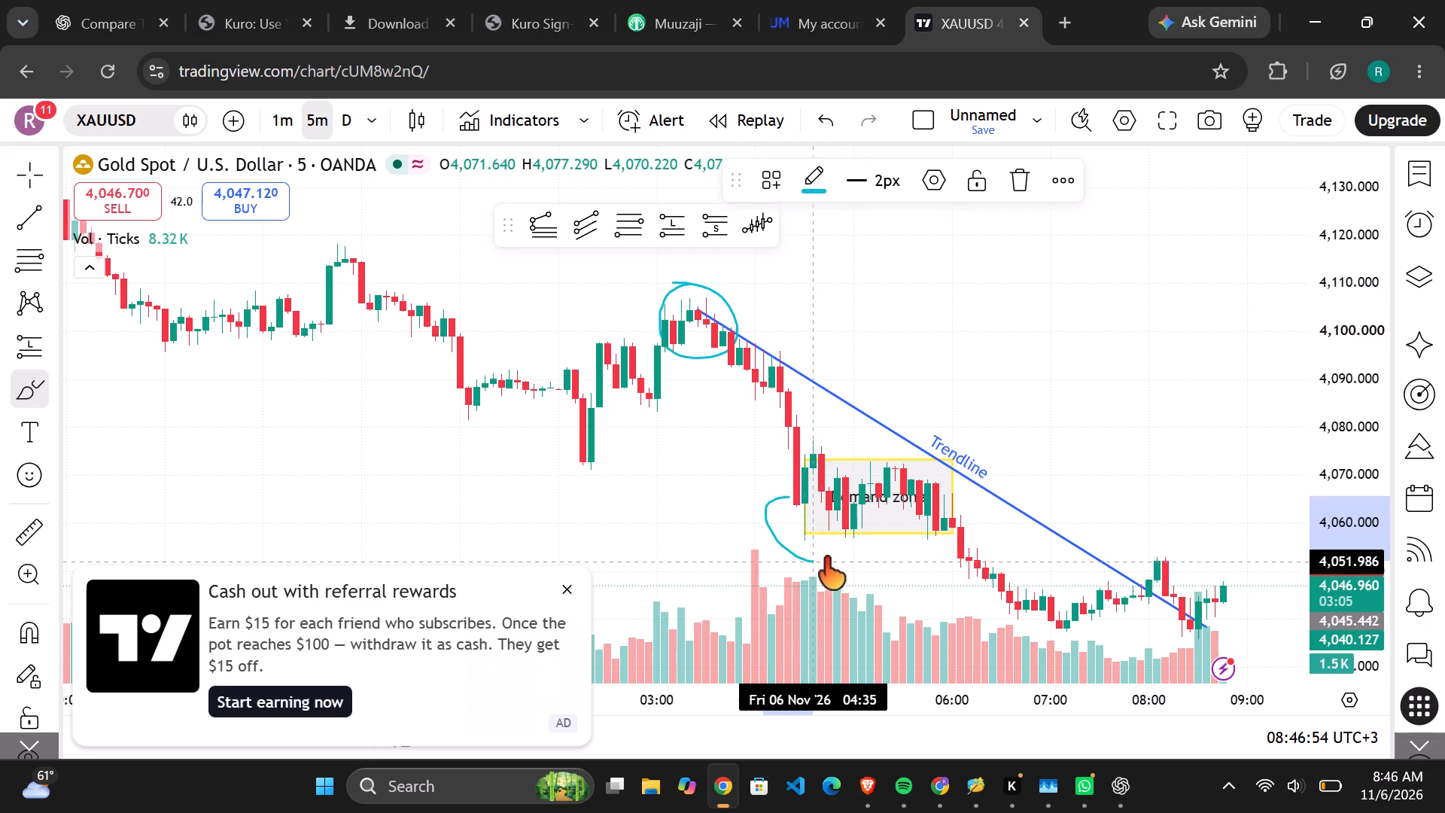
left_click_drag(825, 558, 774, 491)
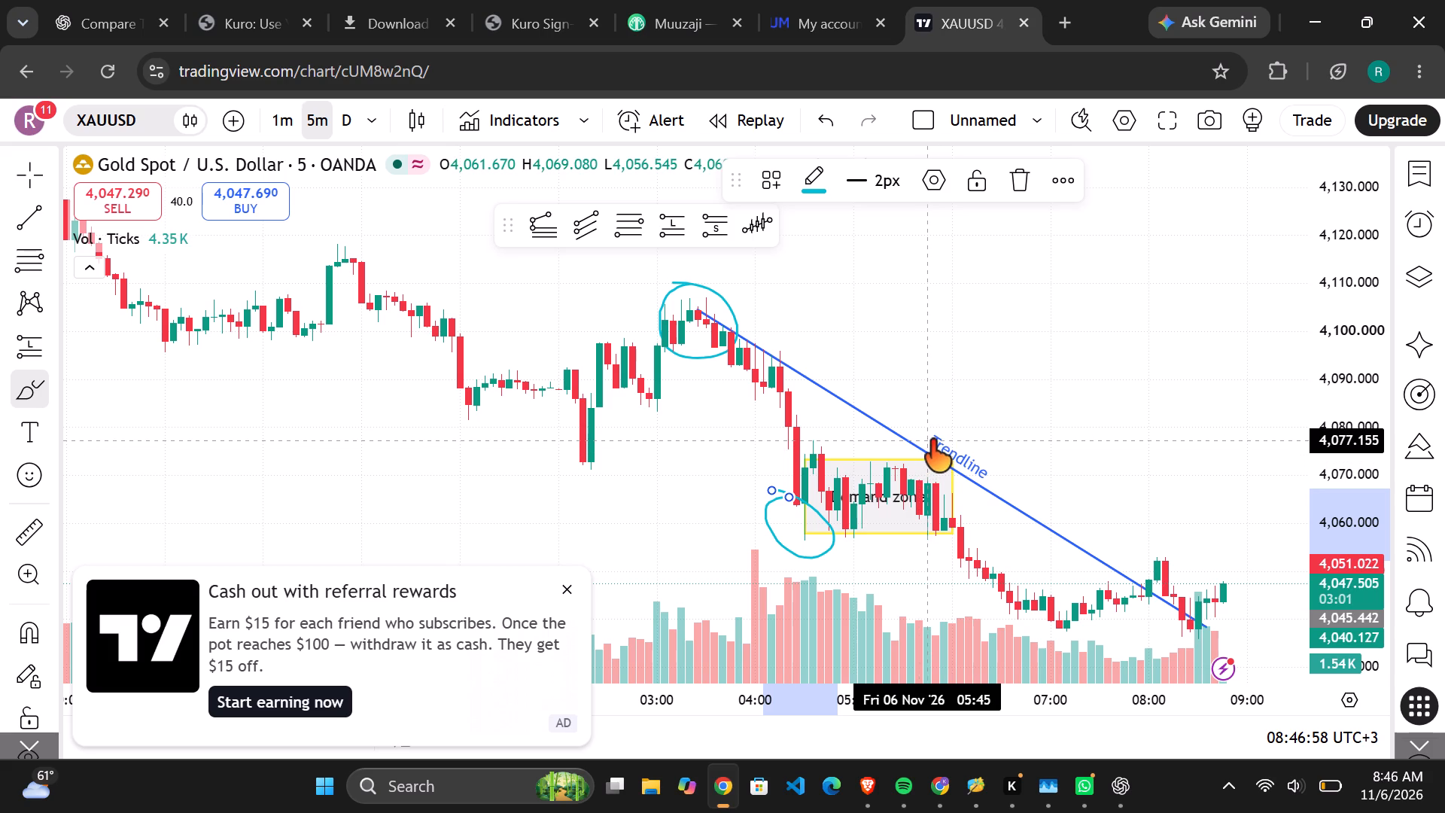
left_click_drag(929, 440, 928, 448)
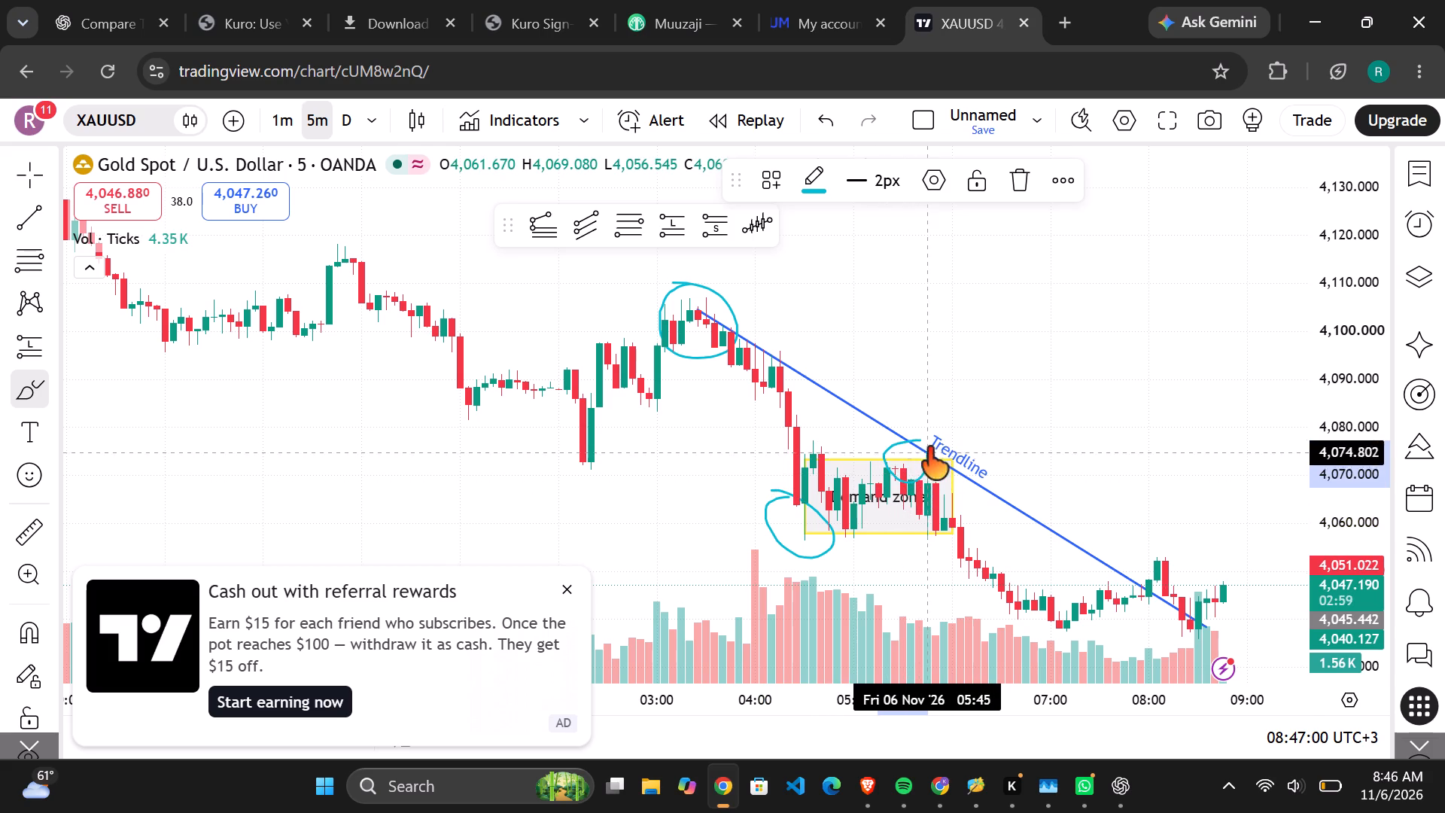
left_click_drag(928, 448, 906, 435)
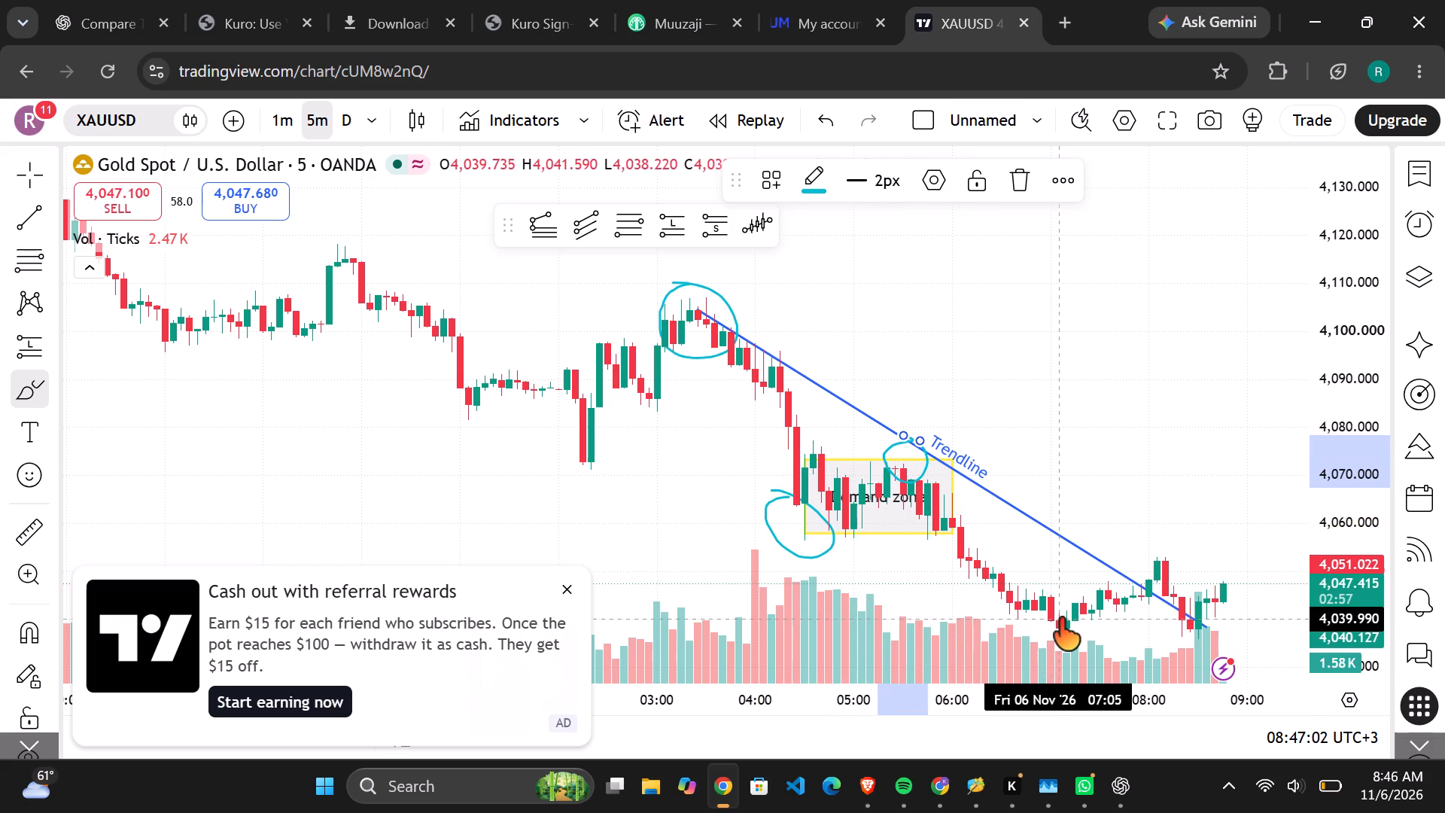
left_click_drag(1059, 619, 1046, 616)
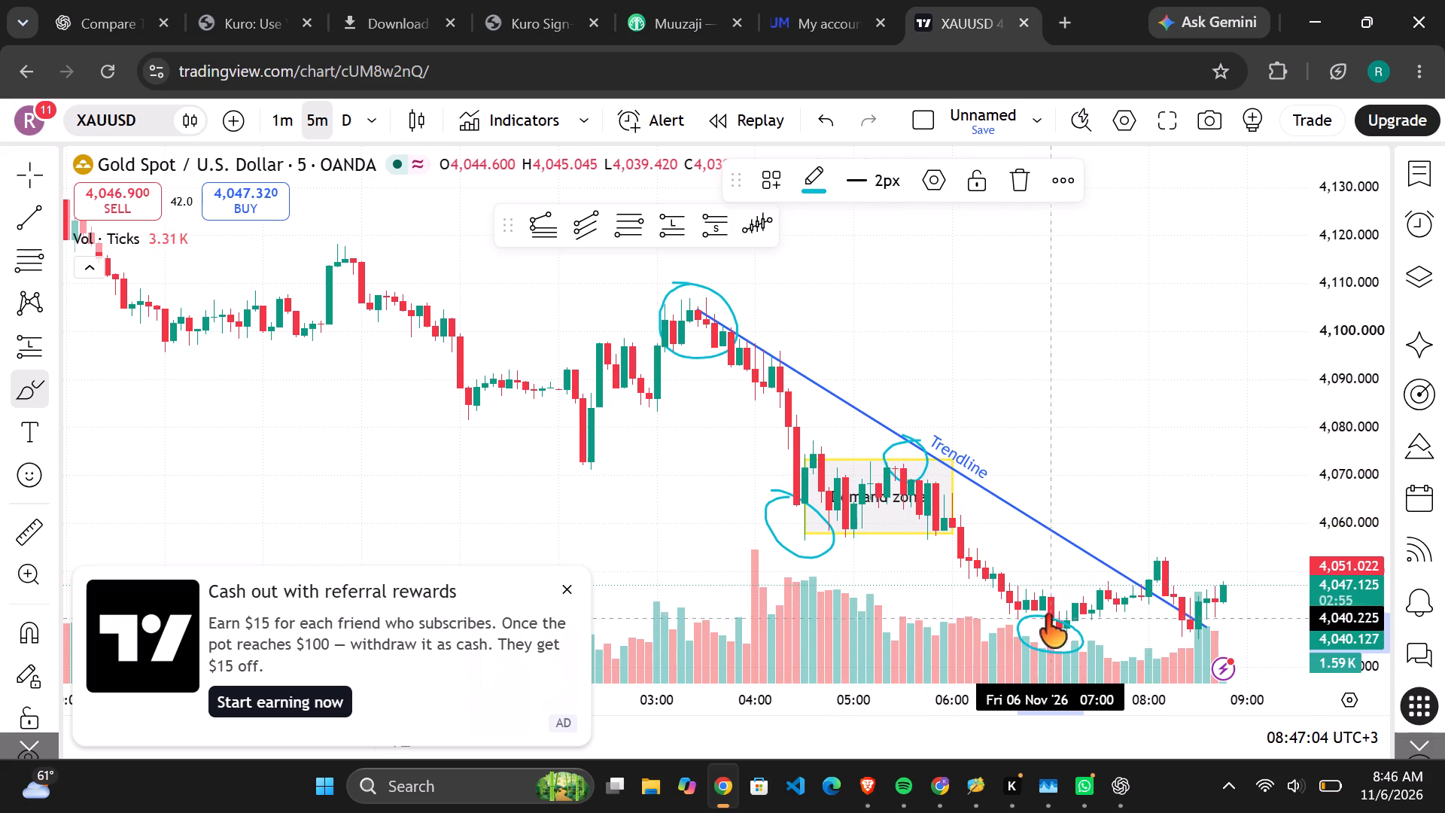
left_click_drag(1046, 616, 1041, 612)
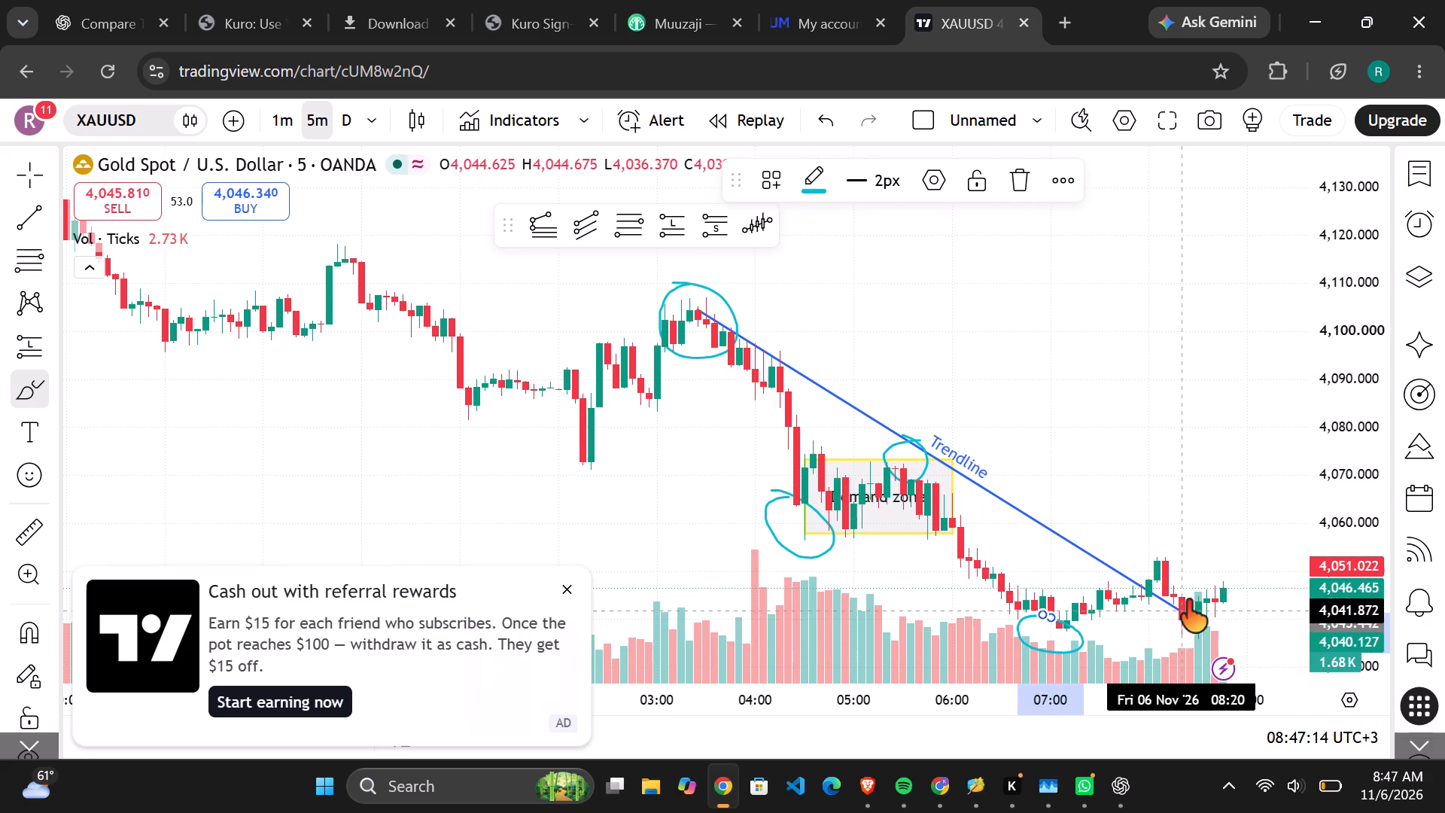
Switch the XAUUSD chart to the one-minute timeframe.
scroll(1178, 560, "down", 2)
scroll(1178, 560, "up", 13)
left_click(272, 123)
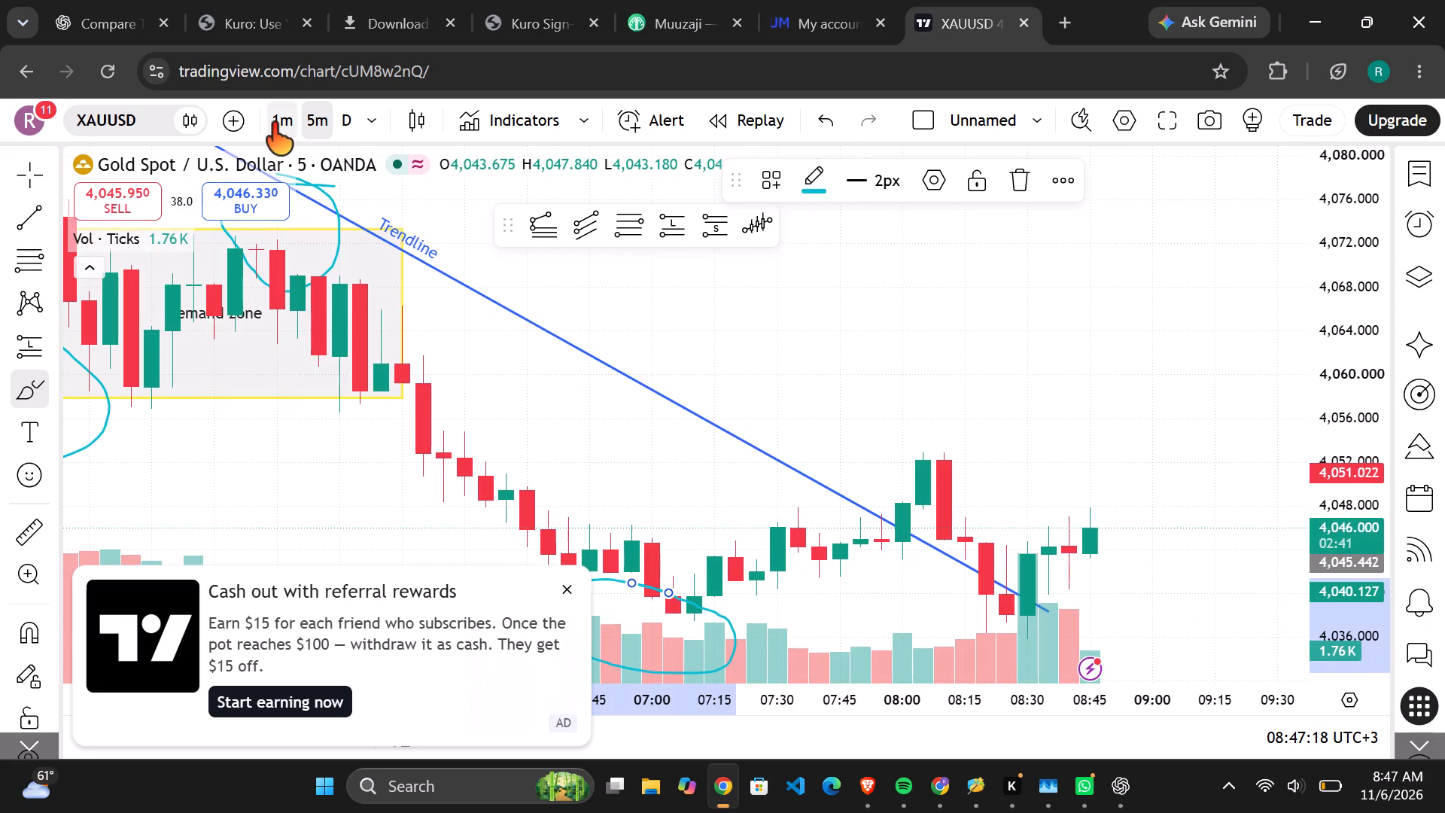
Examine the one-minute price action around the demand zone, the trend line and the circled swing points.
scroll(685, 428, "up", 9)
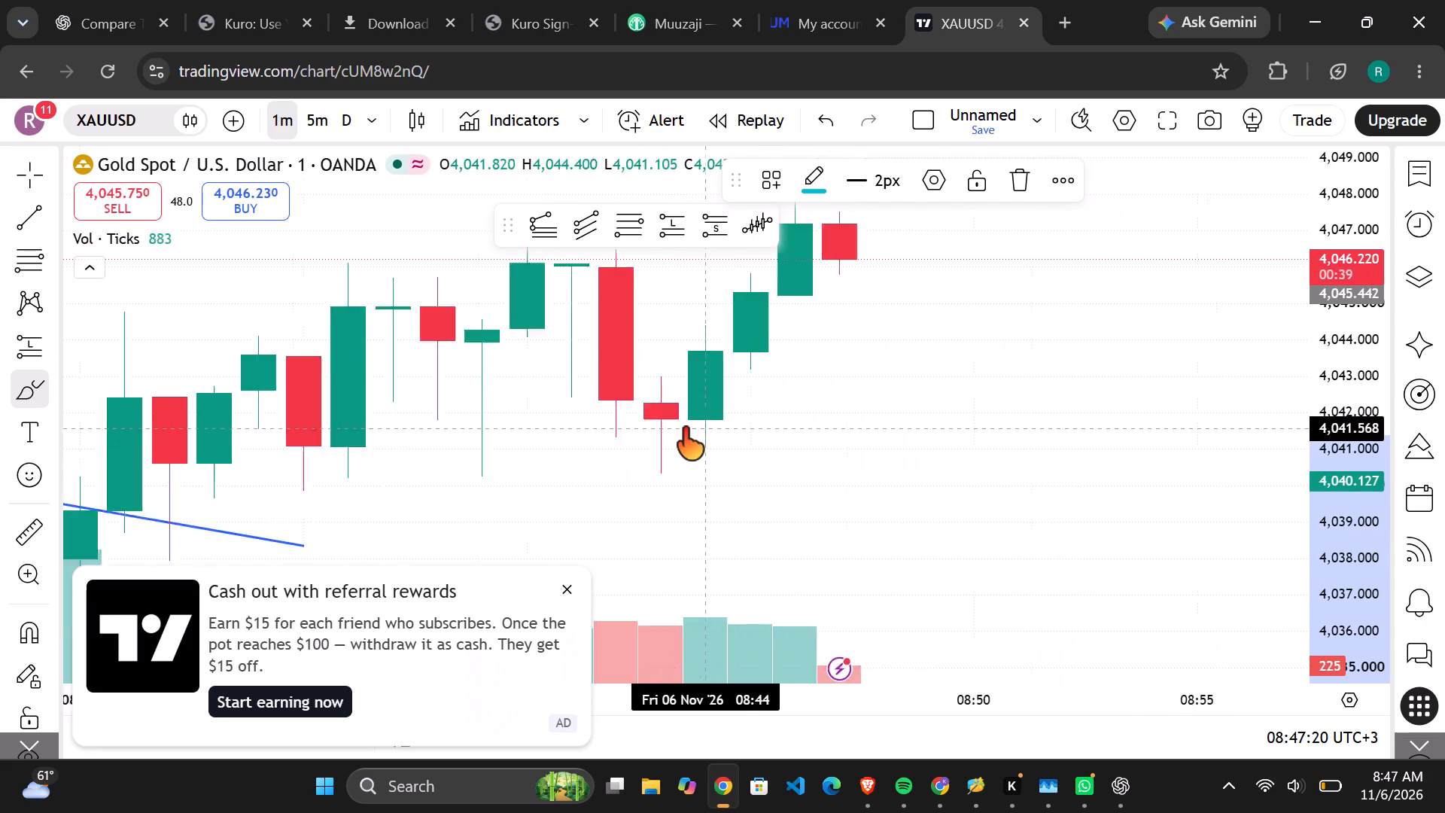
scroll(683, 428, "up", 1)
scroll(683, 428, "down", 18)
scroll(683, 428, "up", 1)
scroll(683, 428, "down", 9)
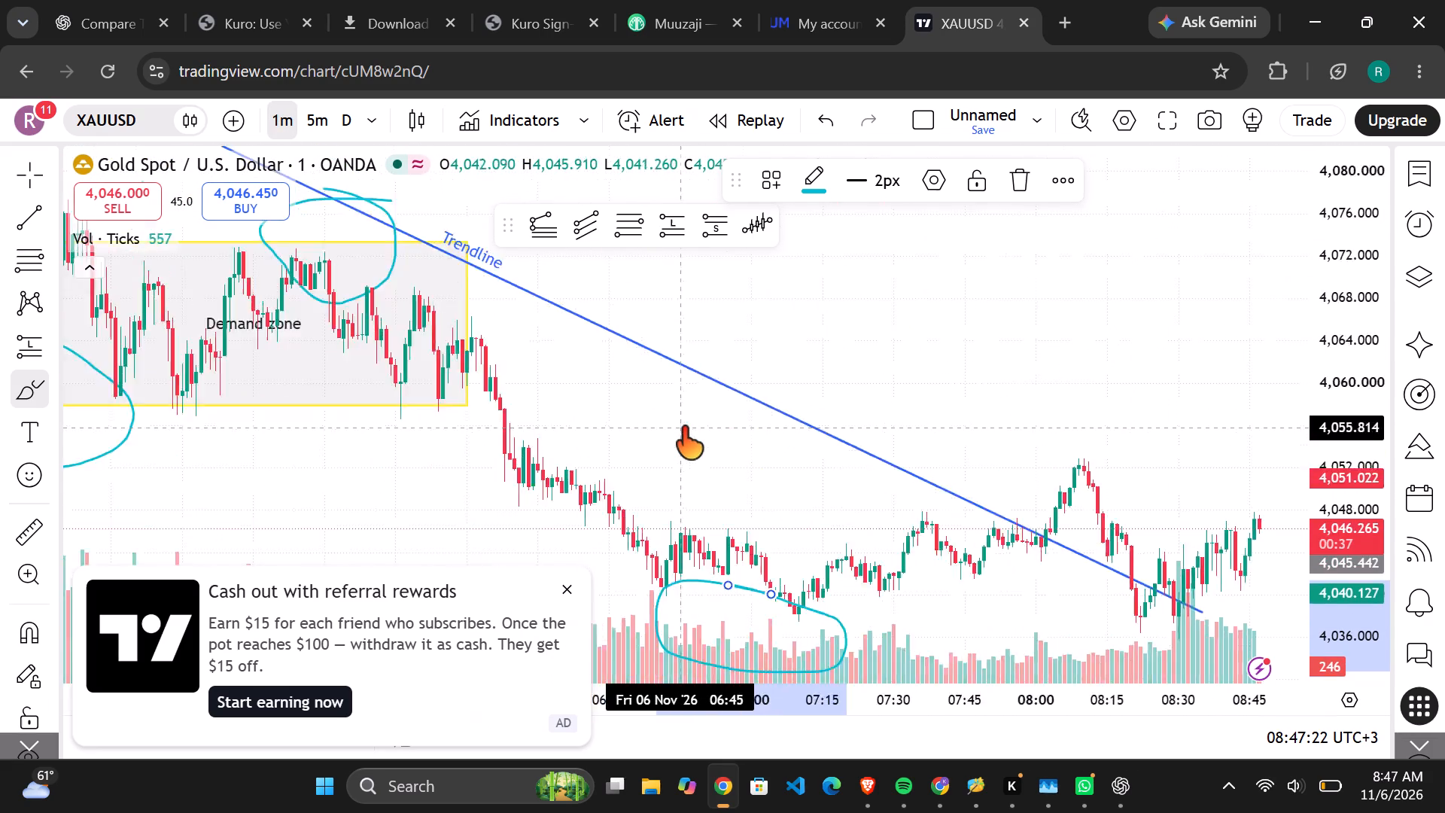
scroll(683, 428, "down", 2)
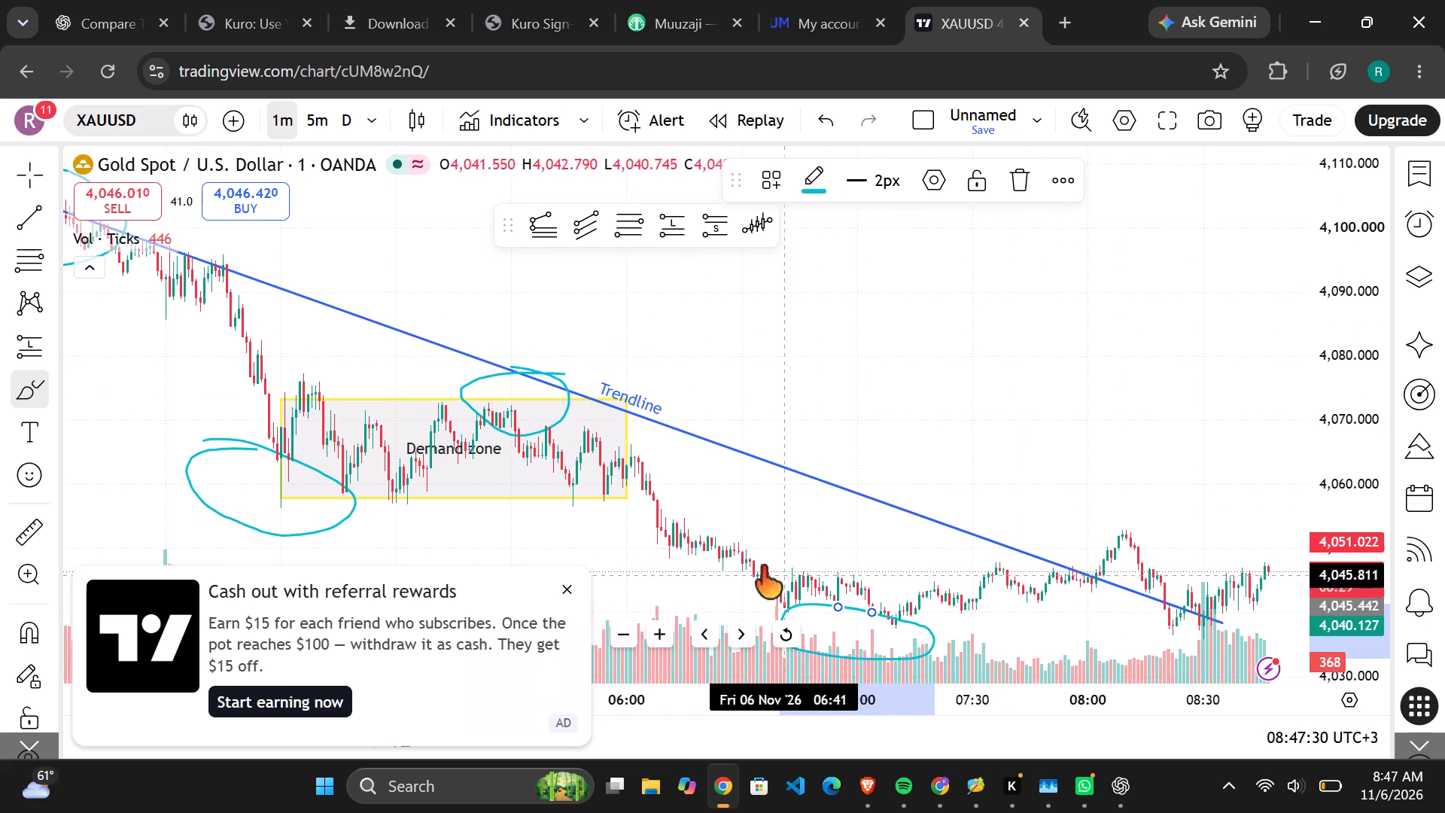
scroll(567, 510, "down", 5)
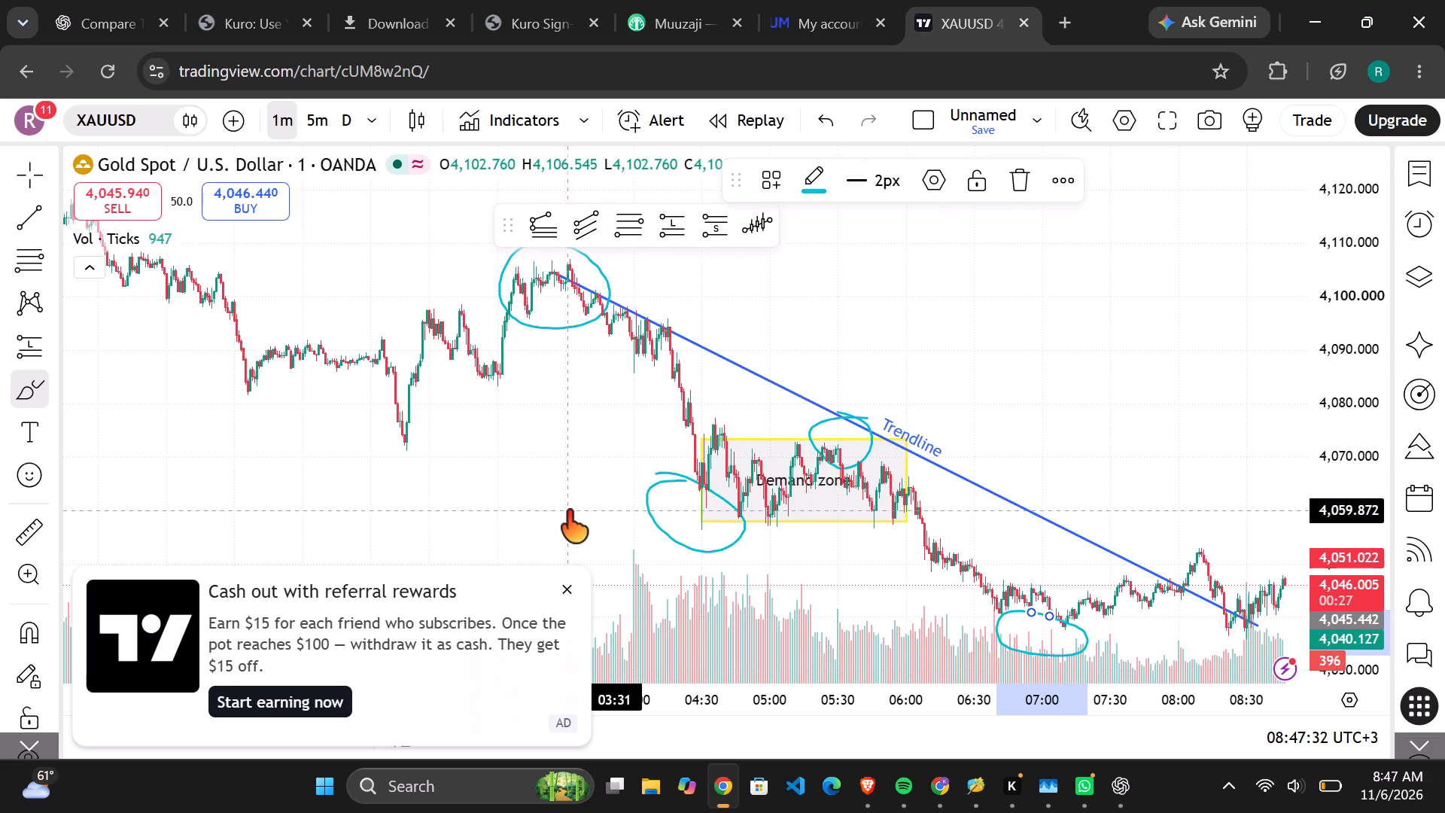
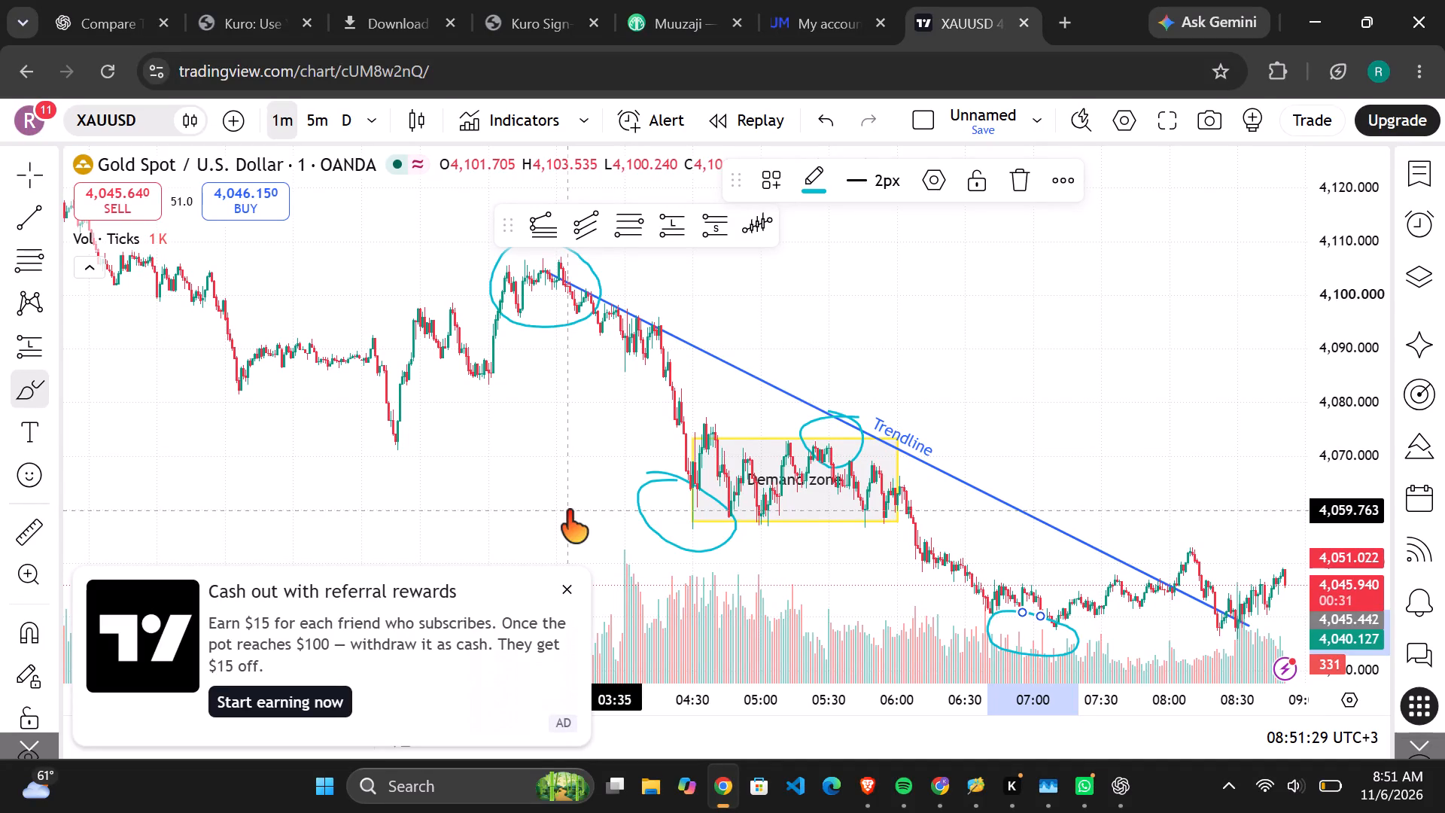
Close the referral rewards advertisement covering the one-minute chart.
scroll(495, 470, "down", 3)
scroll(495, 470, "up", 12)
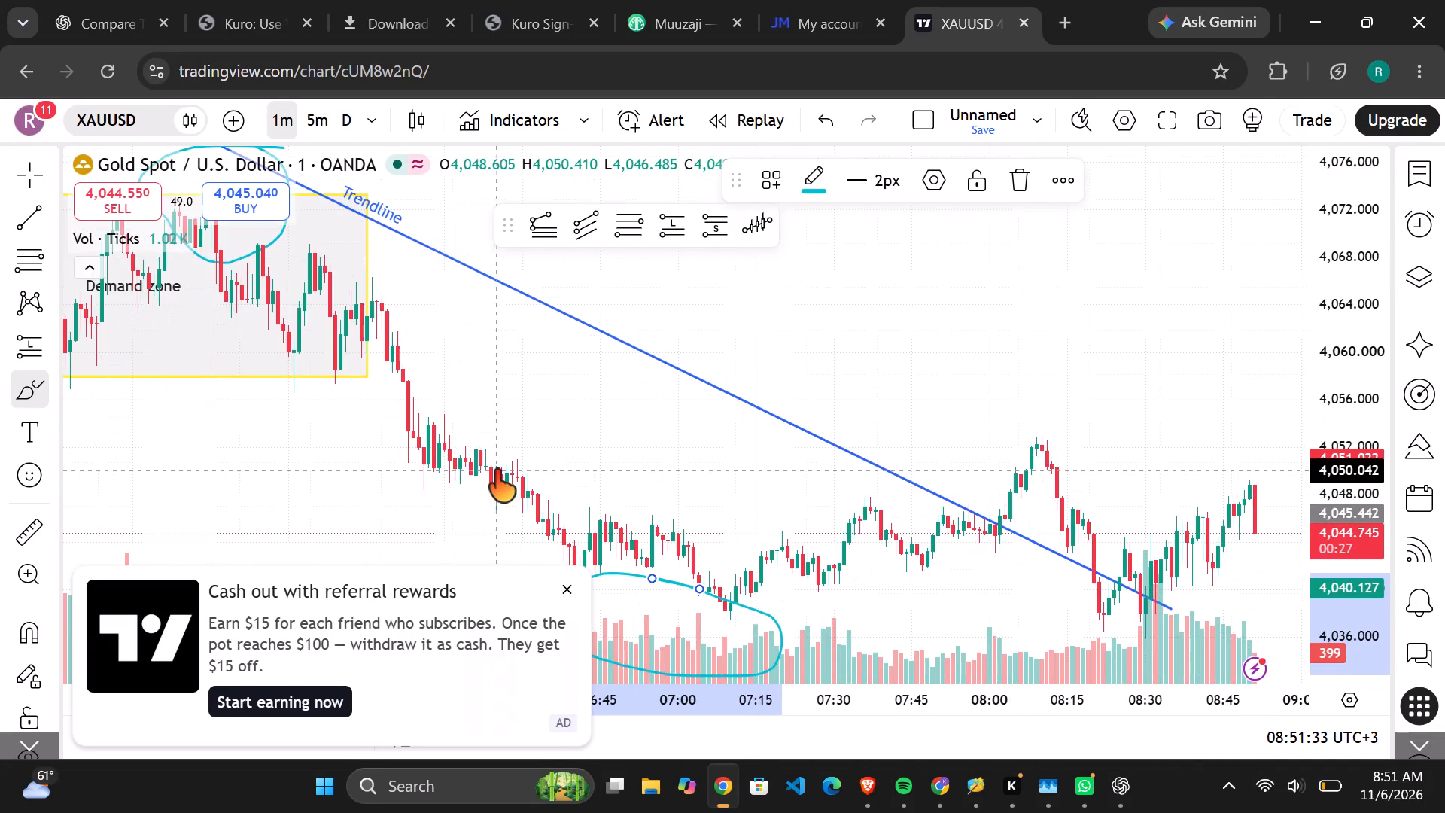
scroll(495, 470, "down", 11)
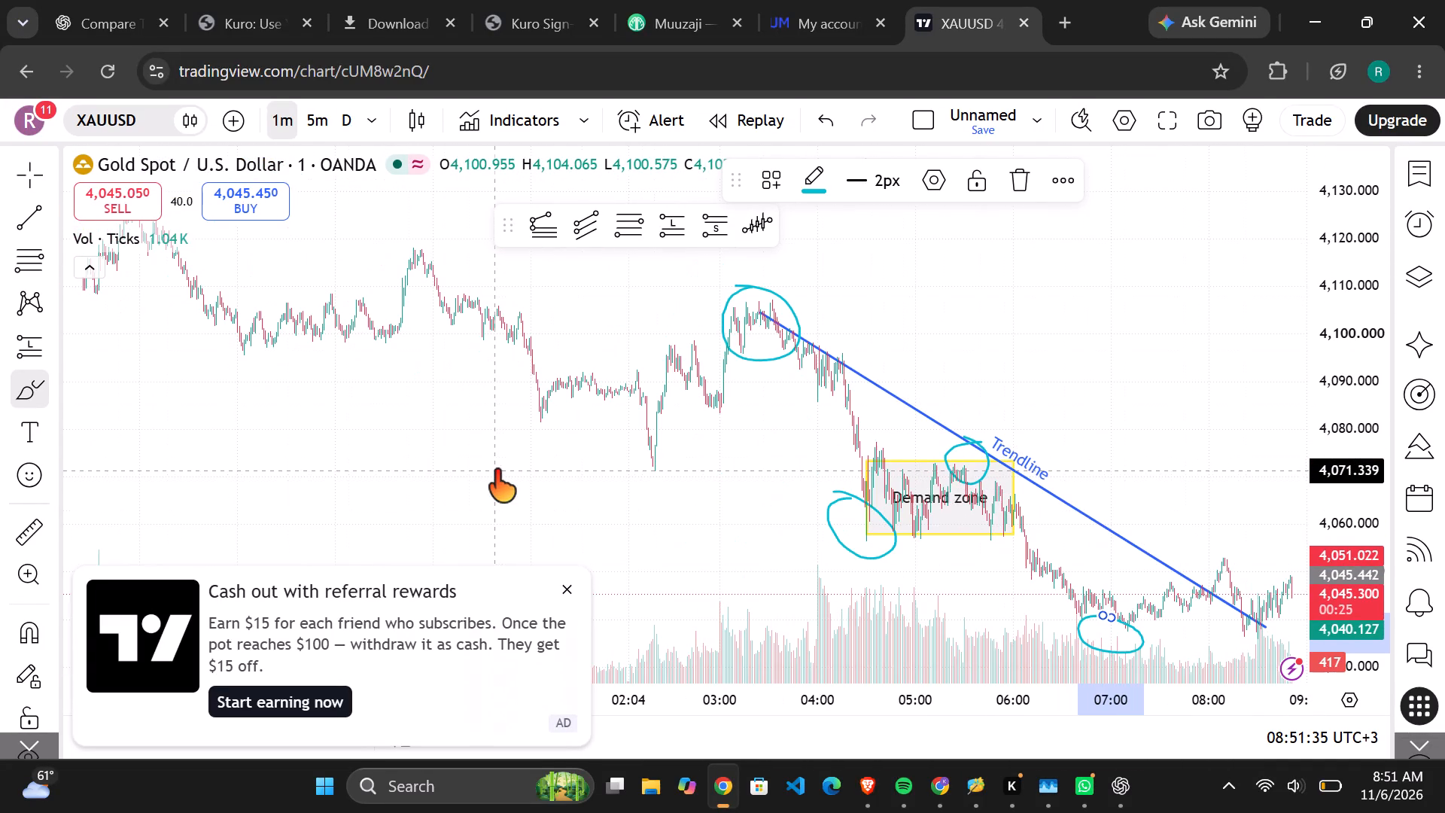
left_click(567, 592)
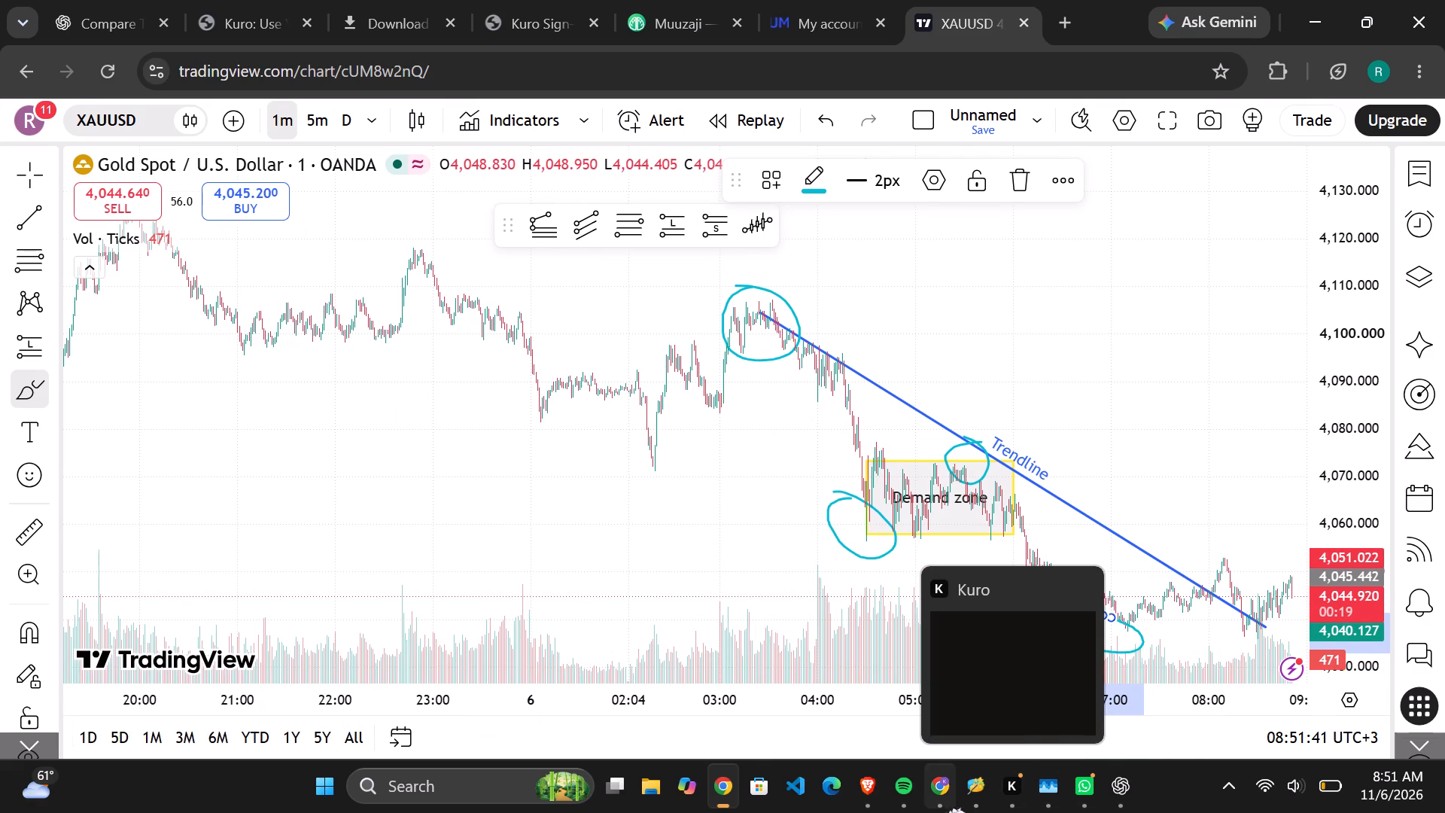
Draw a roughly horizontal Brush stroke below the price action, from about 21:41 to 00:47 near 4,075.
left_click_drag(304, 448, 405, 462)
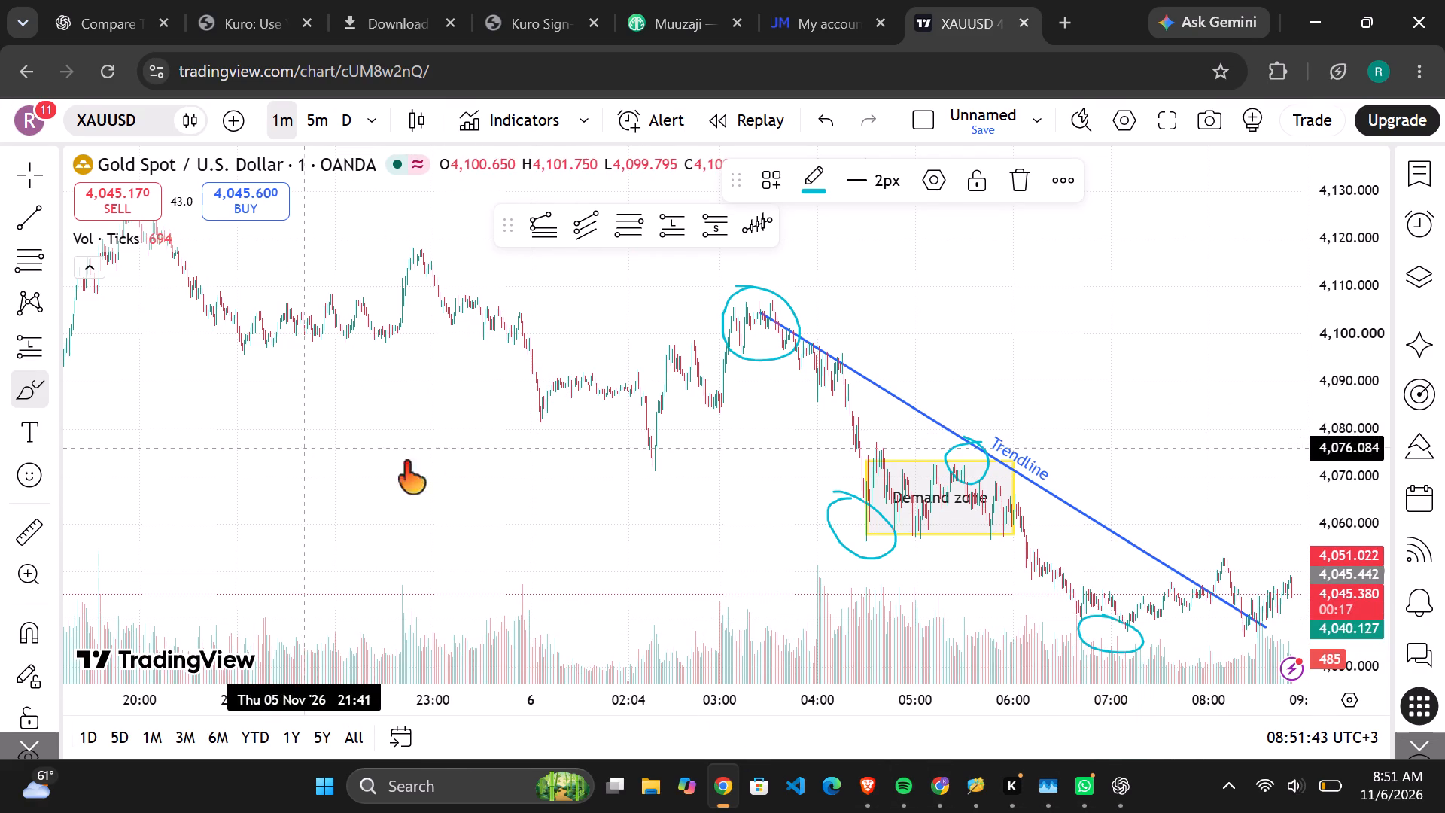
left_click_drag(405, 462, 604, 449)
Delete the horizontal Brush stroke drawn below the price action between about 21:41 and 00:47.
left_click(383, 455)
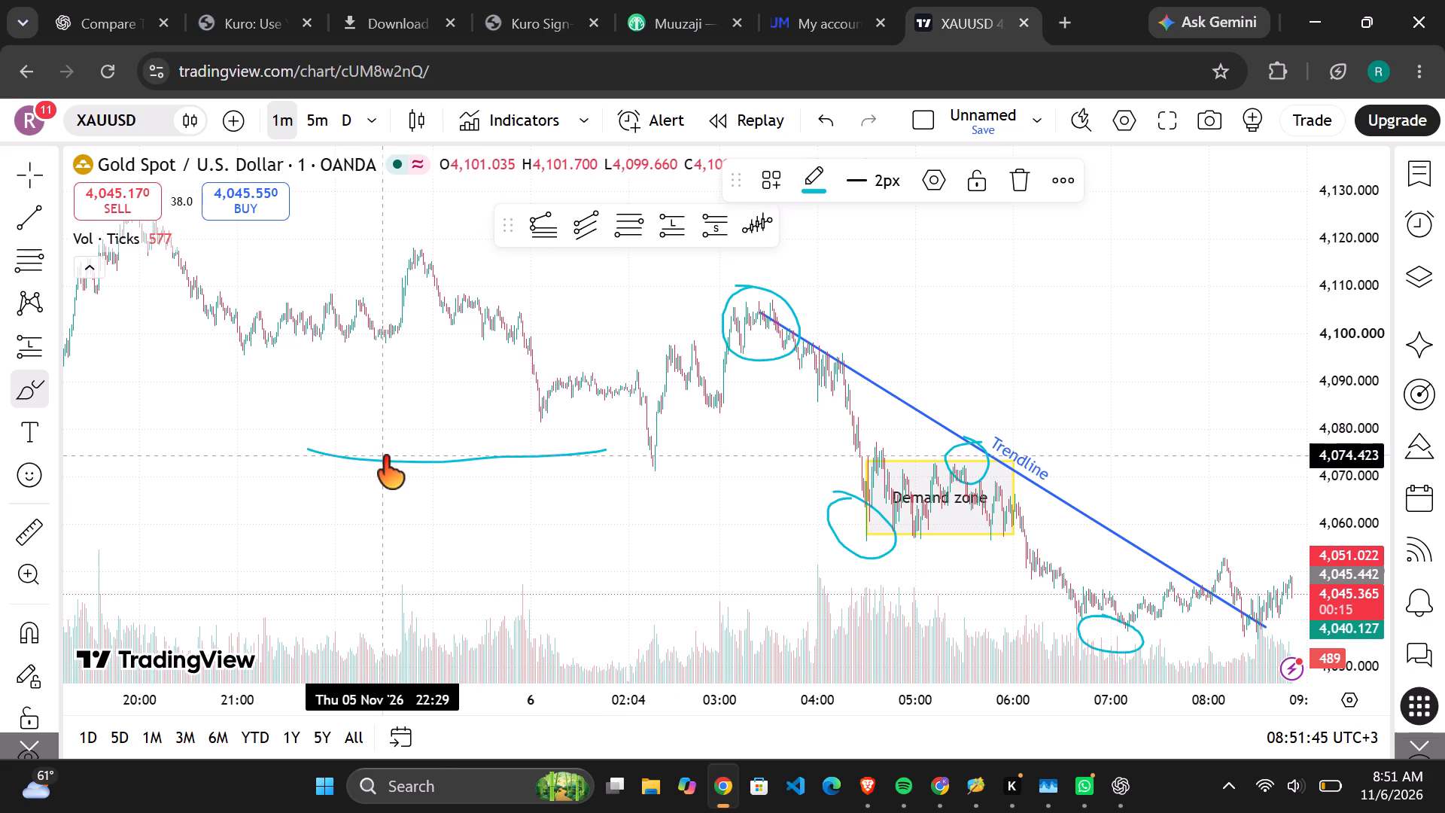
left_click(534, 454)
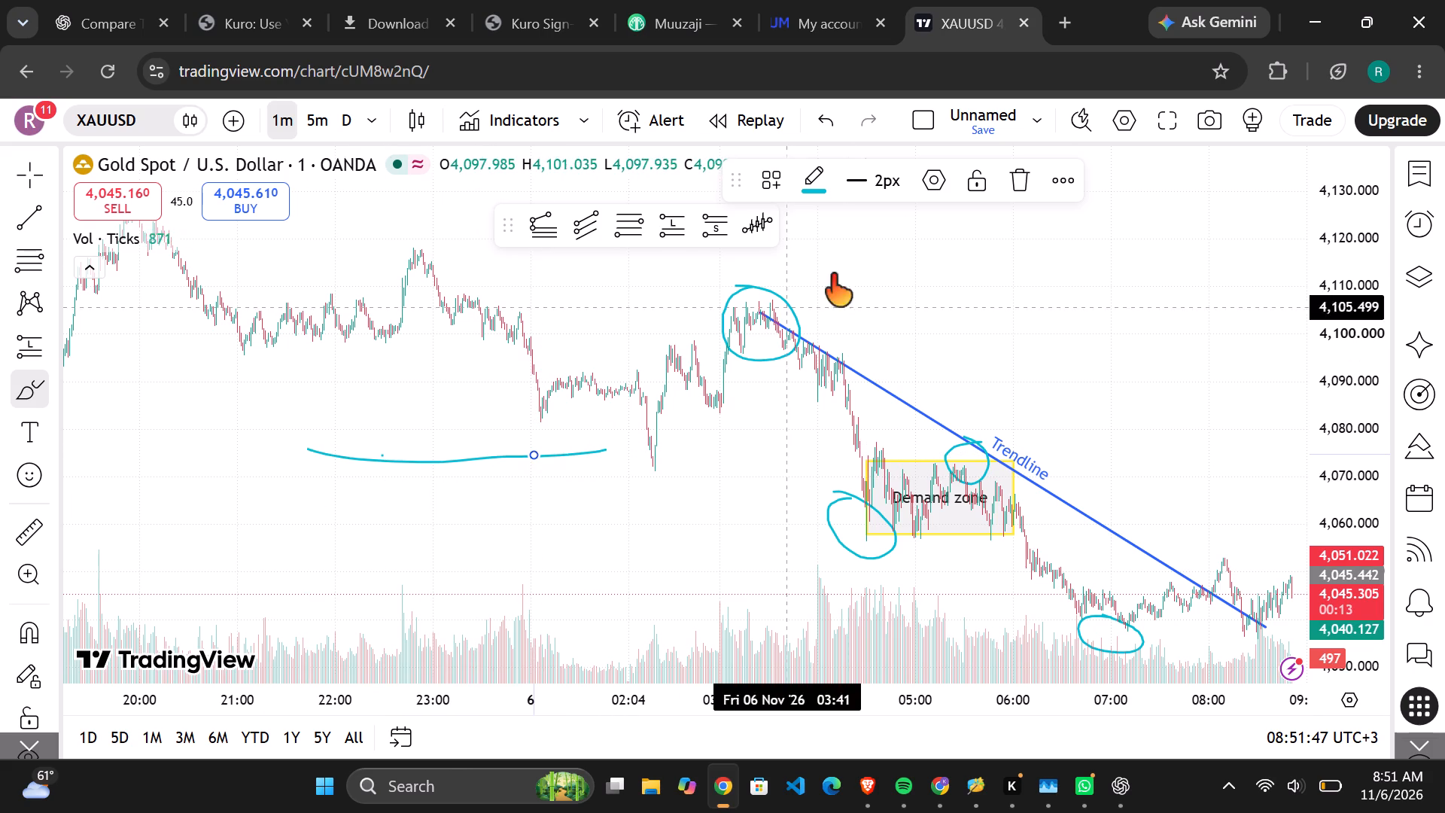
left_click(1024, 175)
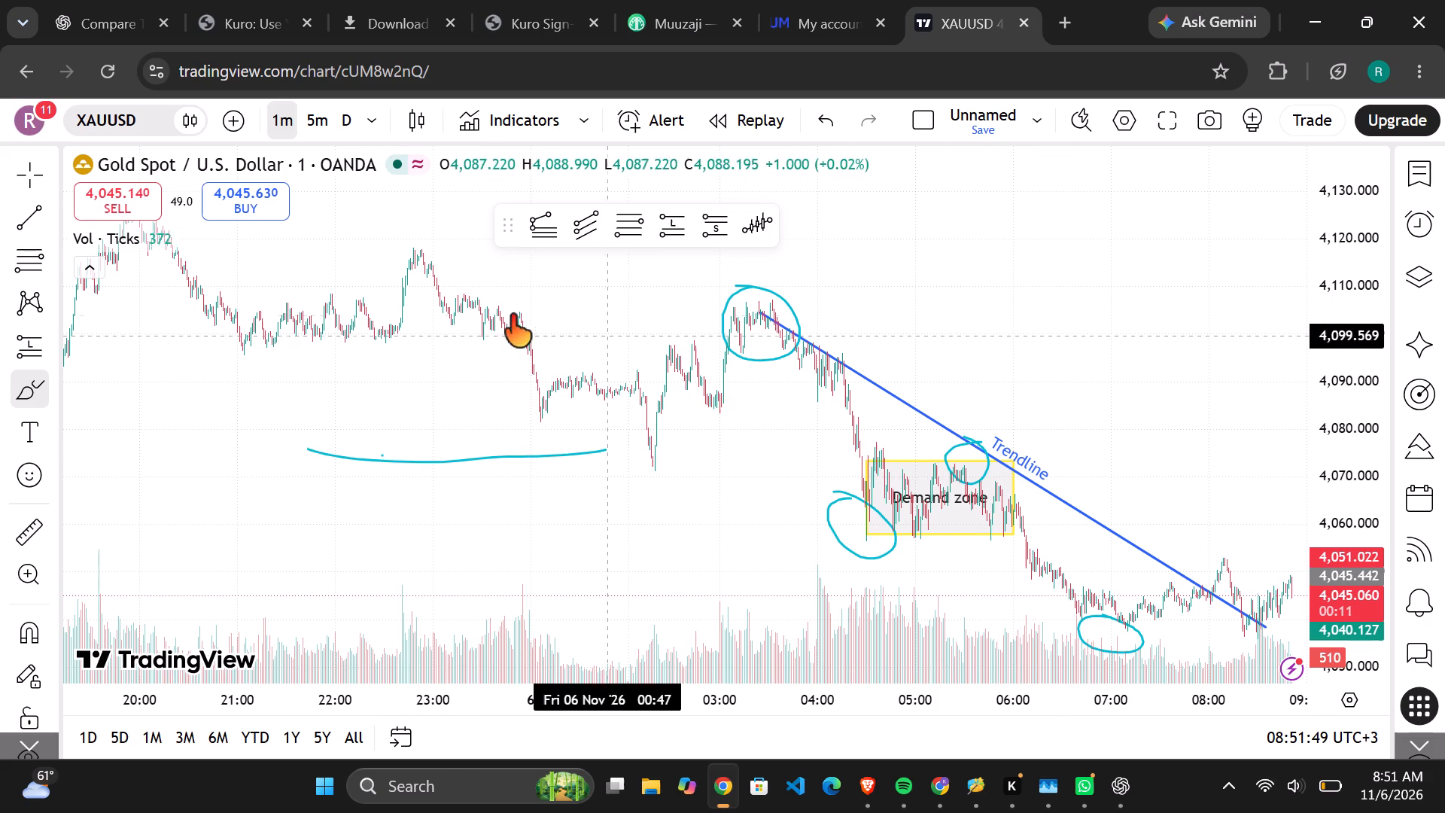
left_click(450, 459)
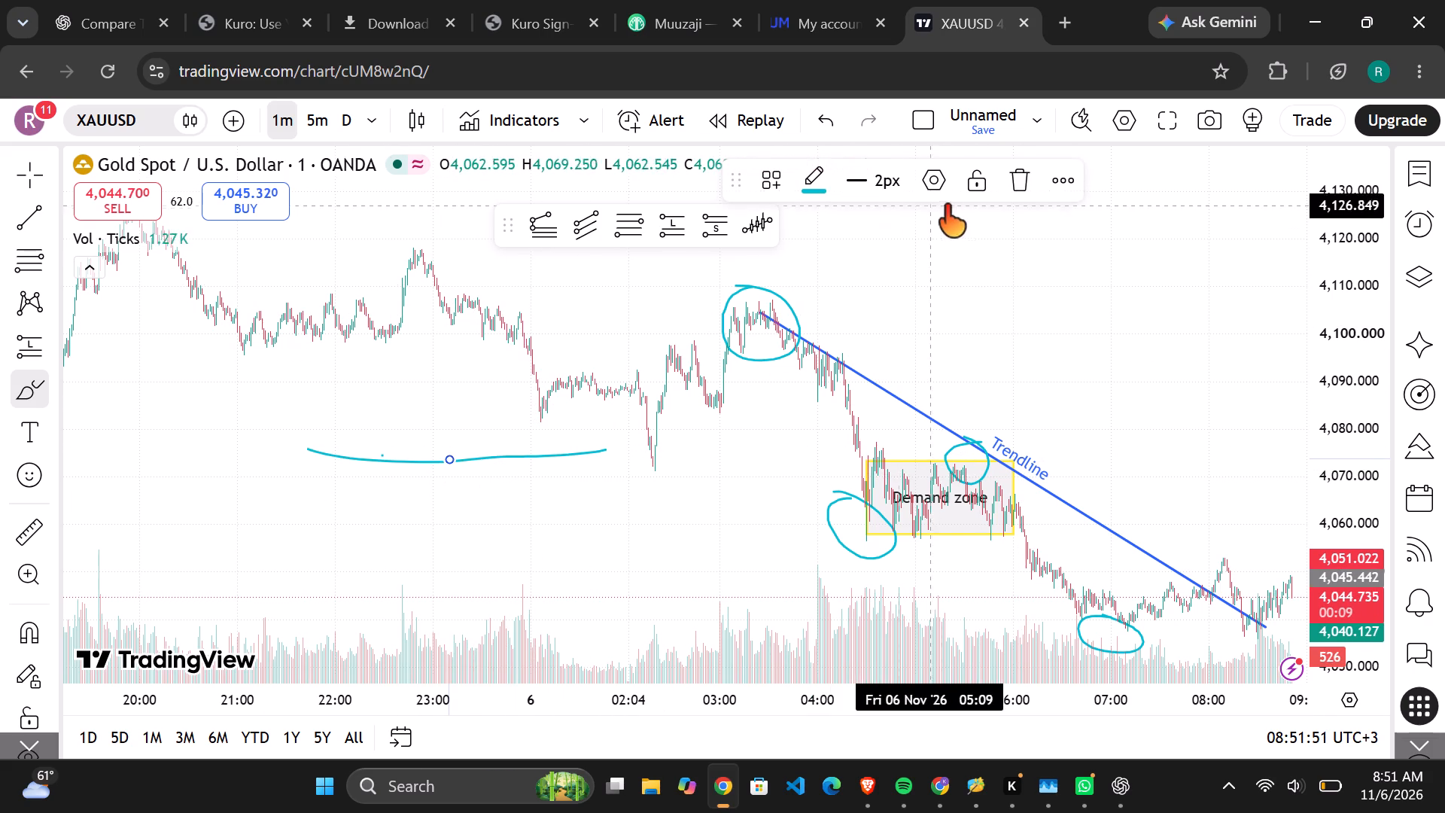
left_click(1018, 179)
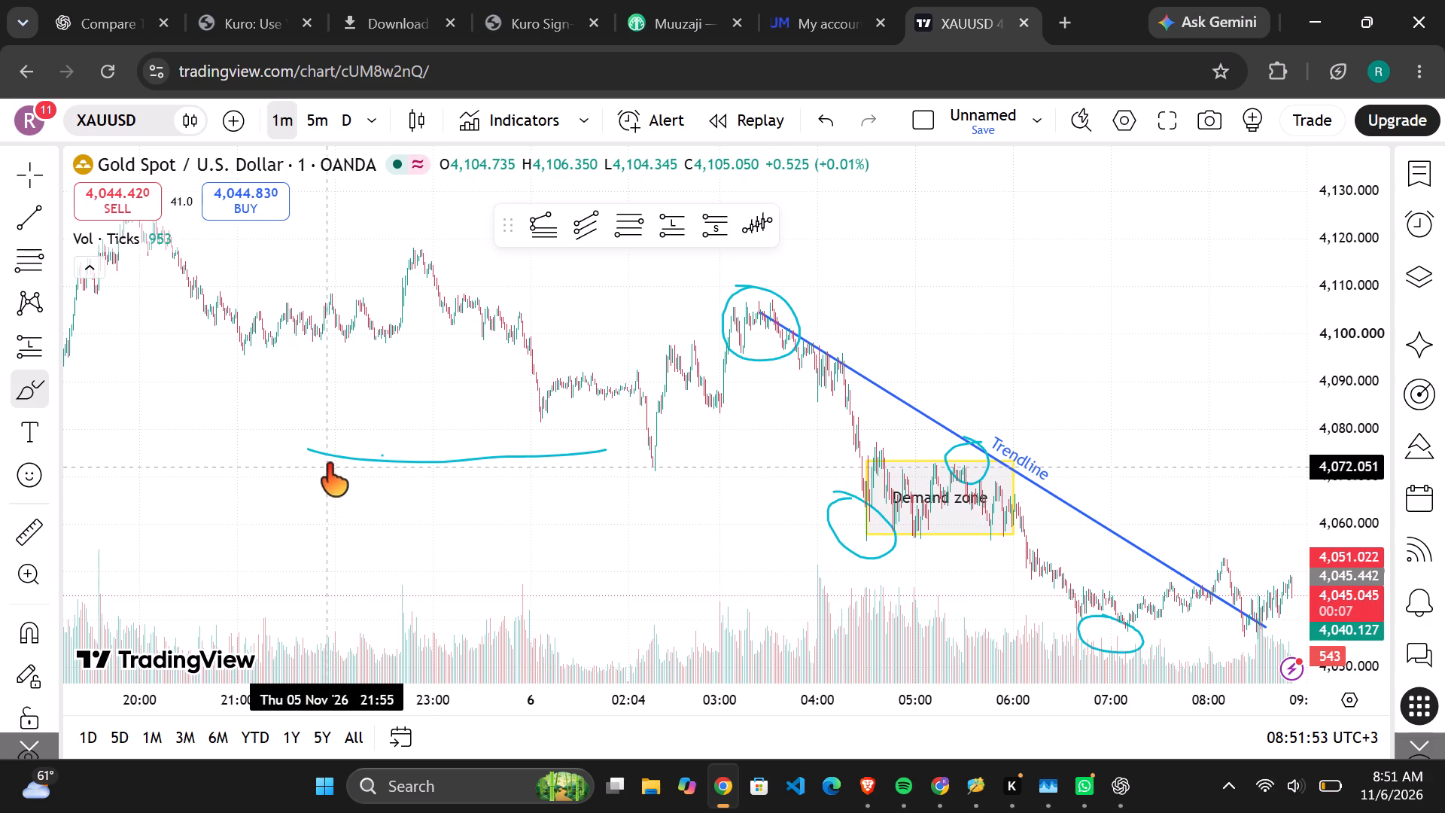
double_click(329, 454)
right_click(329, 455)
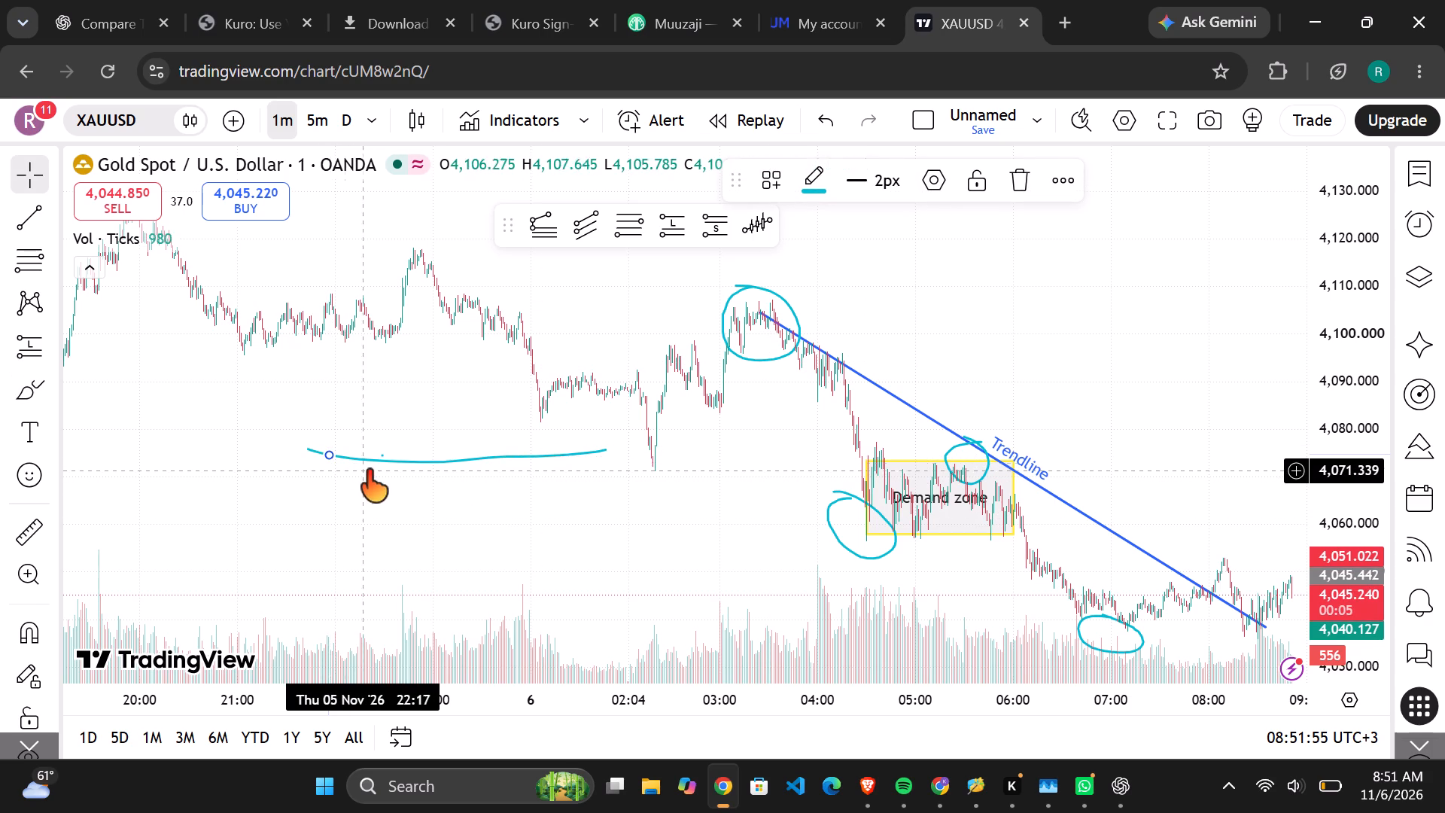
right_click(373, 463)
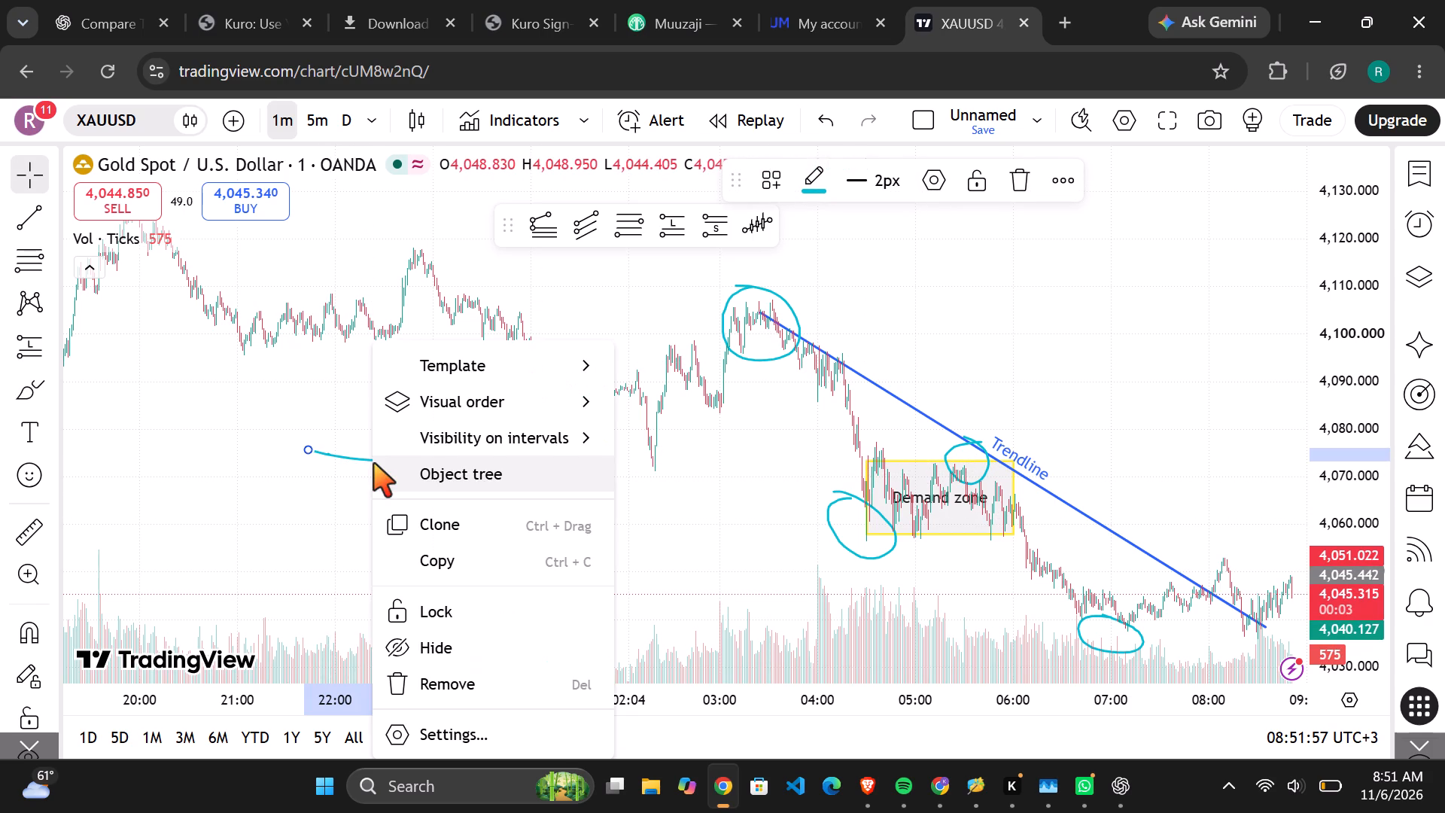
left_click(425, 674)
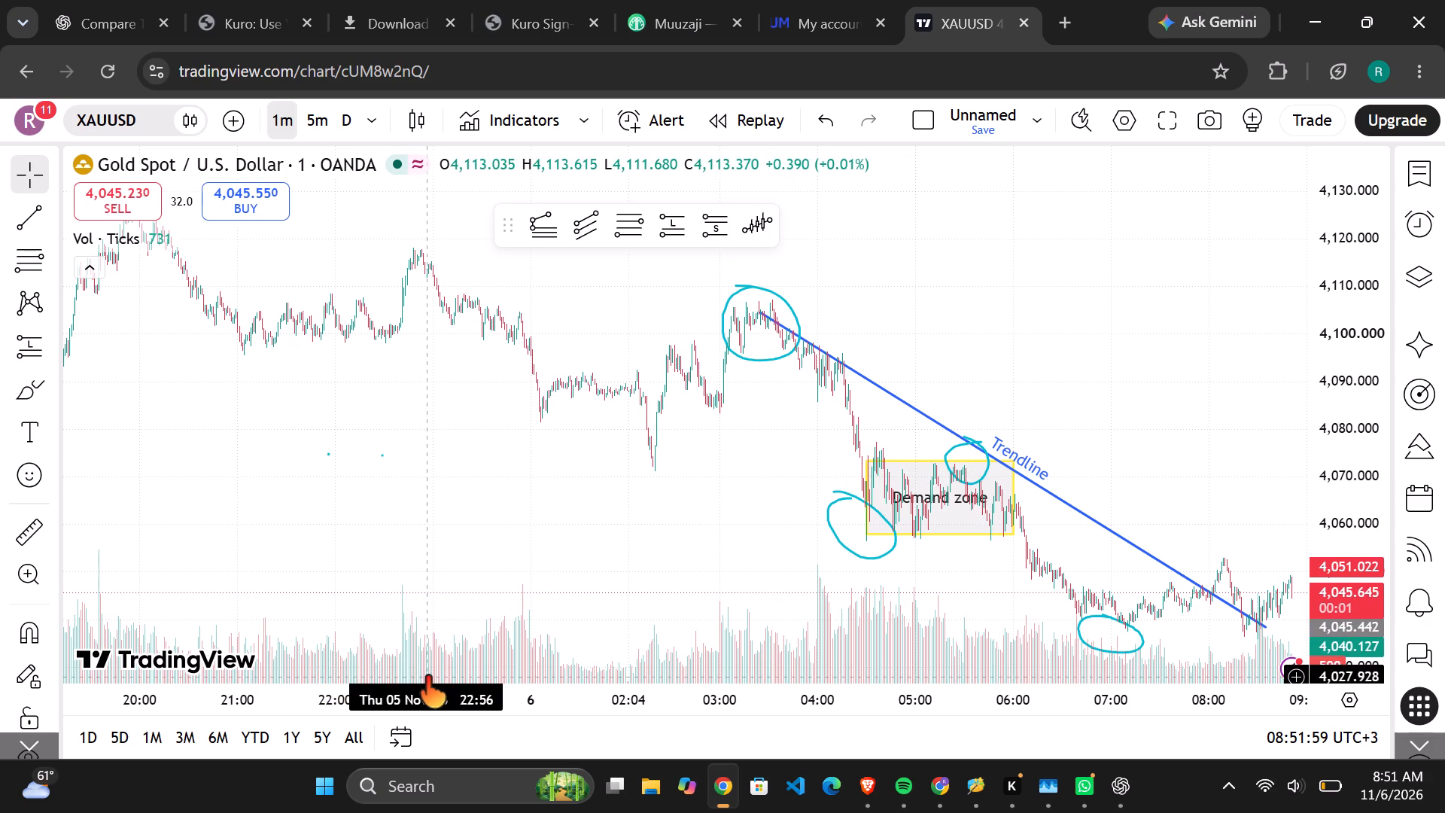
Examine the XAUUSD price action on the daily timeframe, focusing on the months from August to November.
left_click(342, 132)
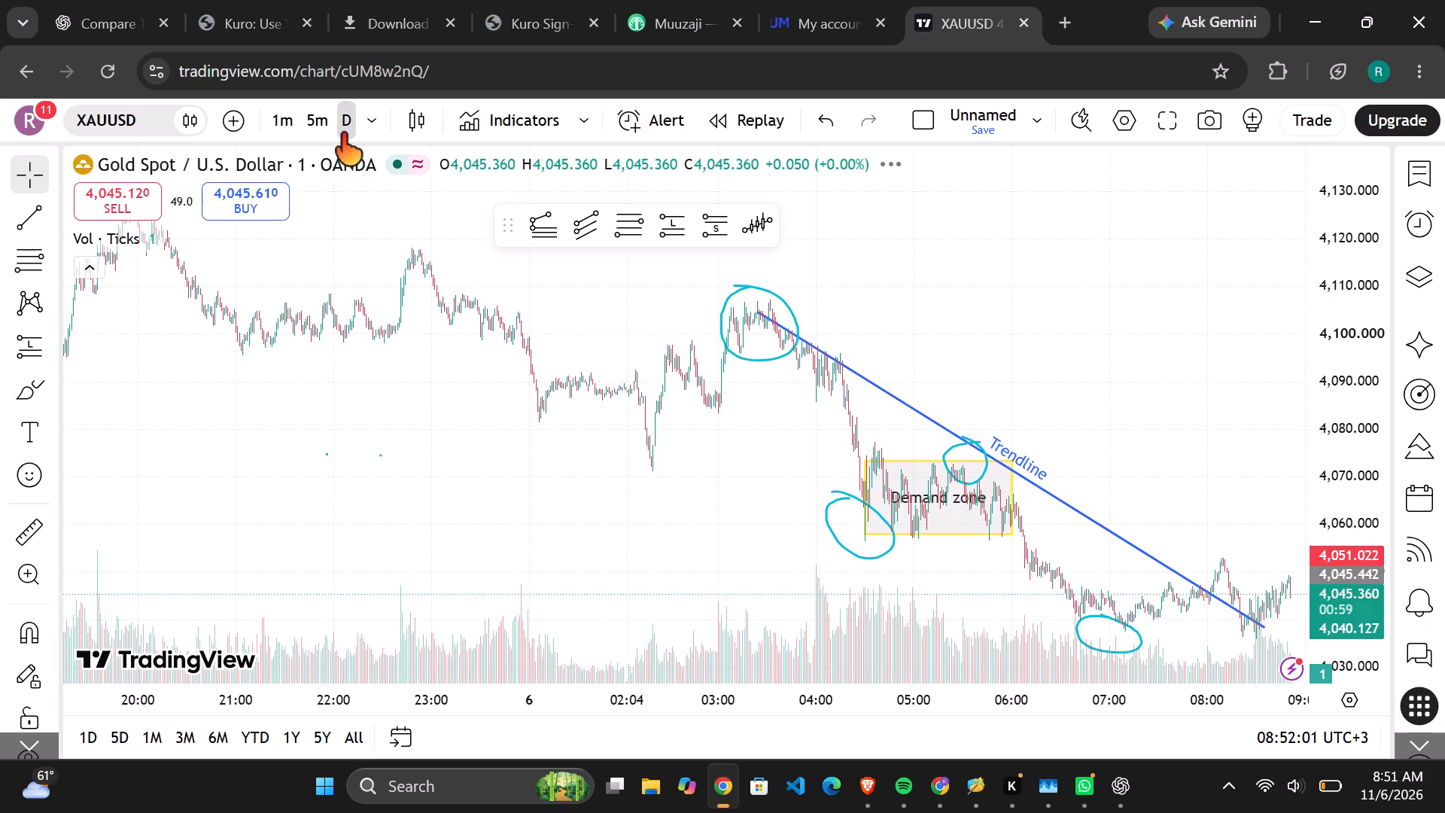
scroll(586, 427, "down", 3)
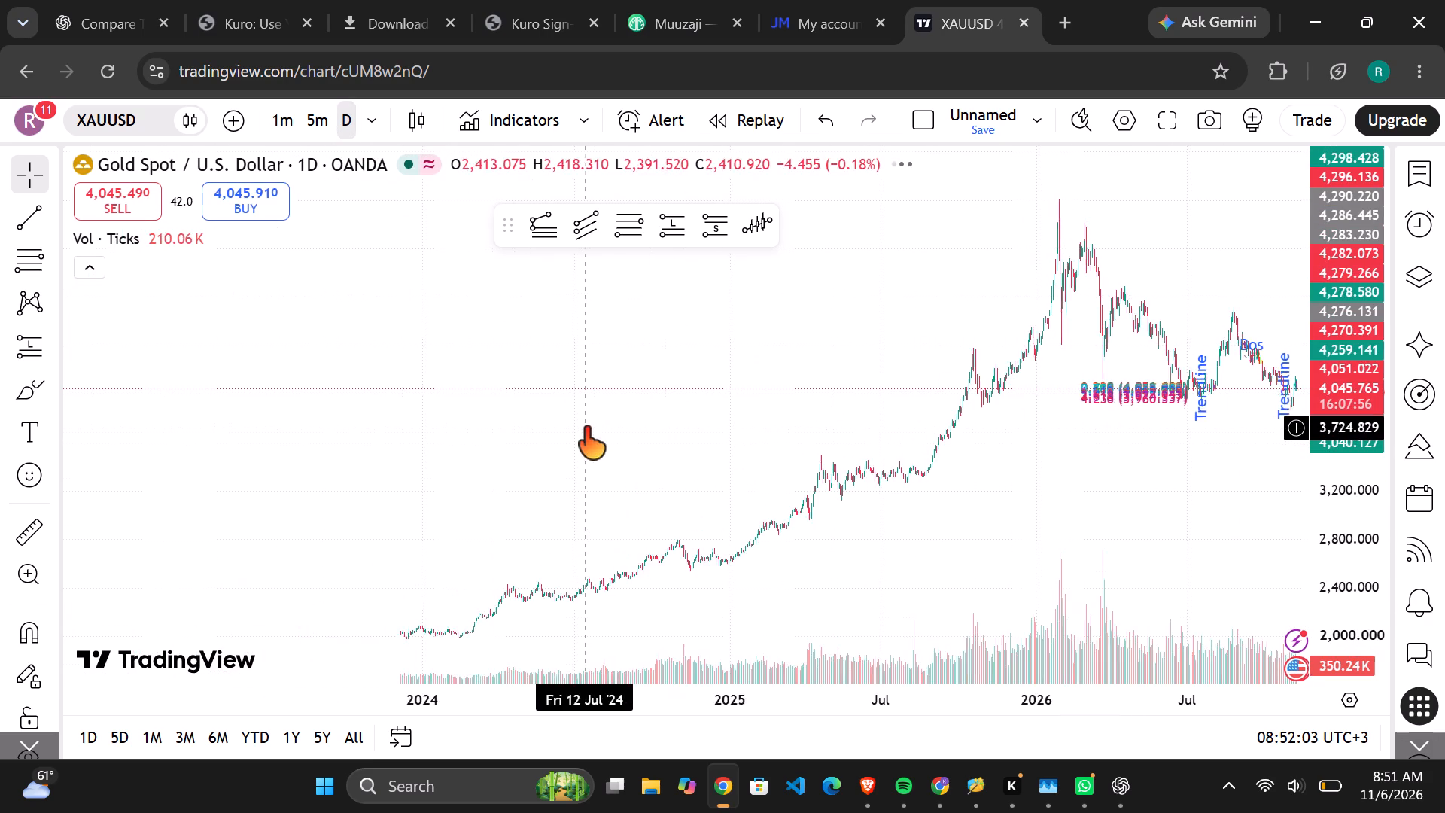
scroll(585, 428, "up", 18)
scroll(583, 426, "up", 4)
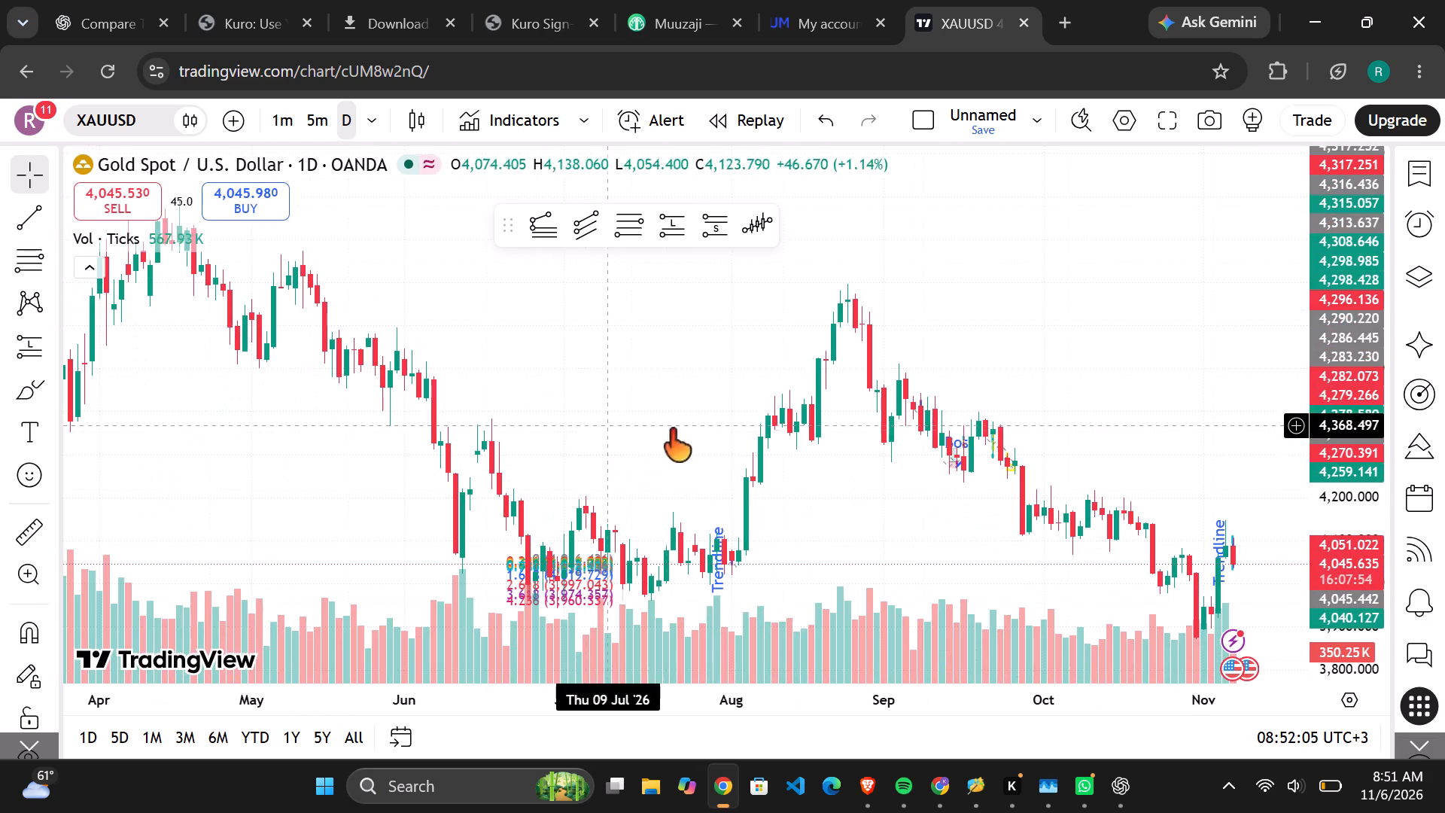
left_click_drag(765, 422, 595, 416)
scroll(765, 401, "down", 4)
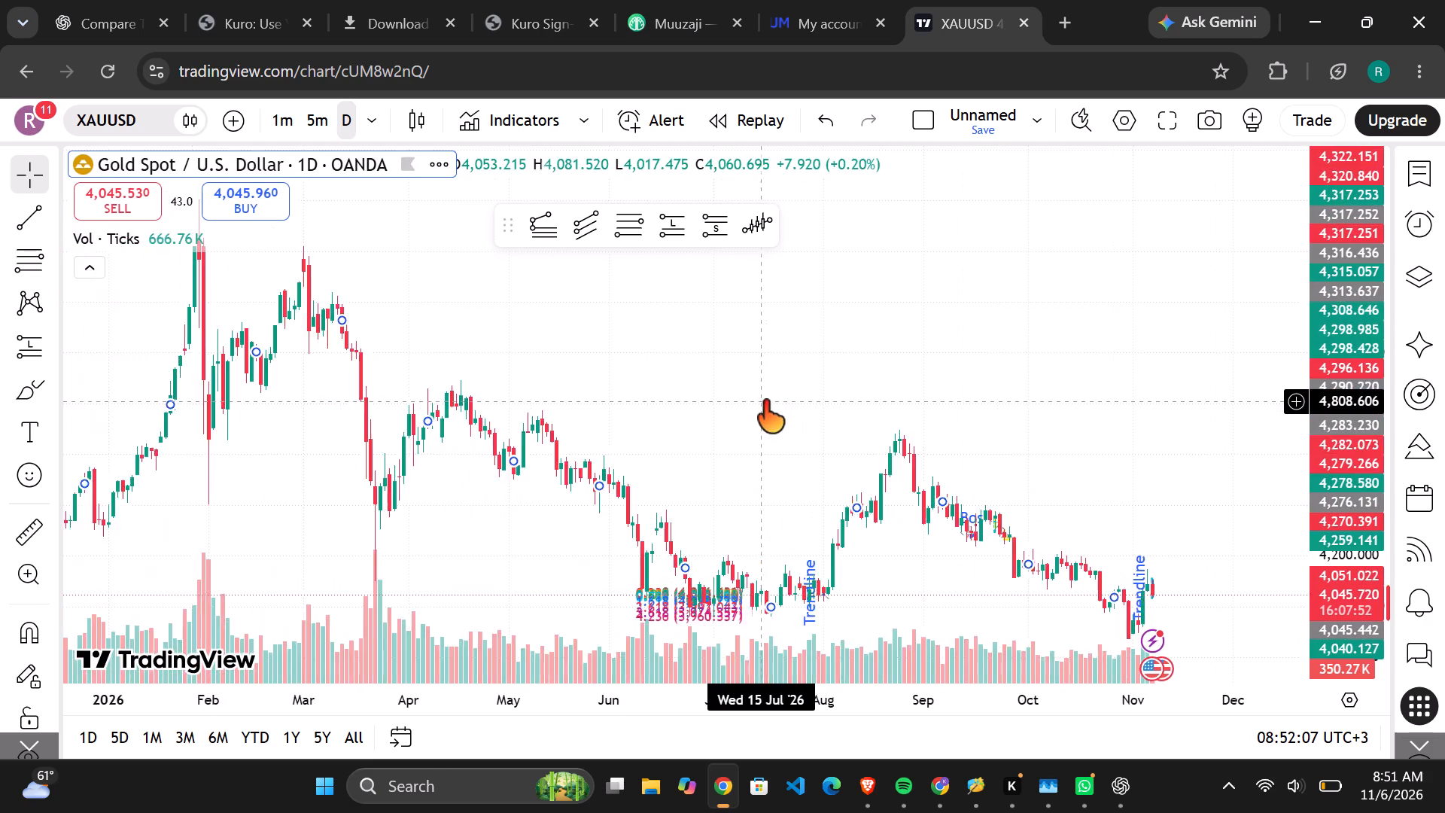
scroll(764, 401, "up", 16)
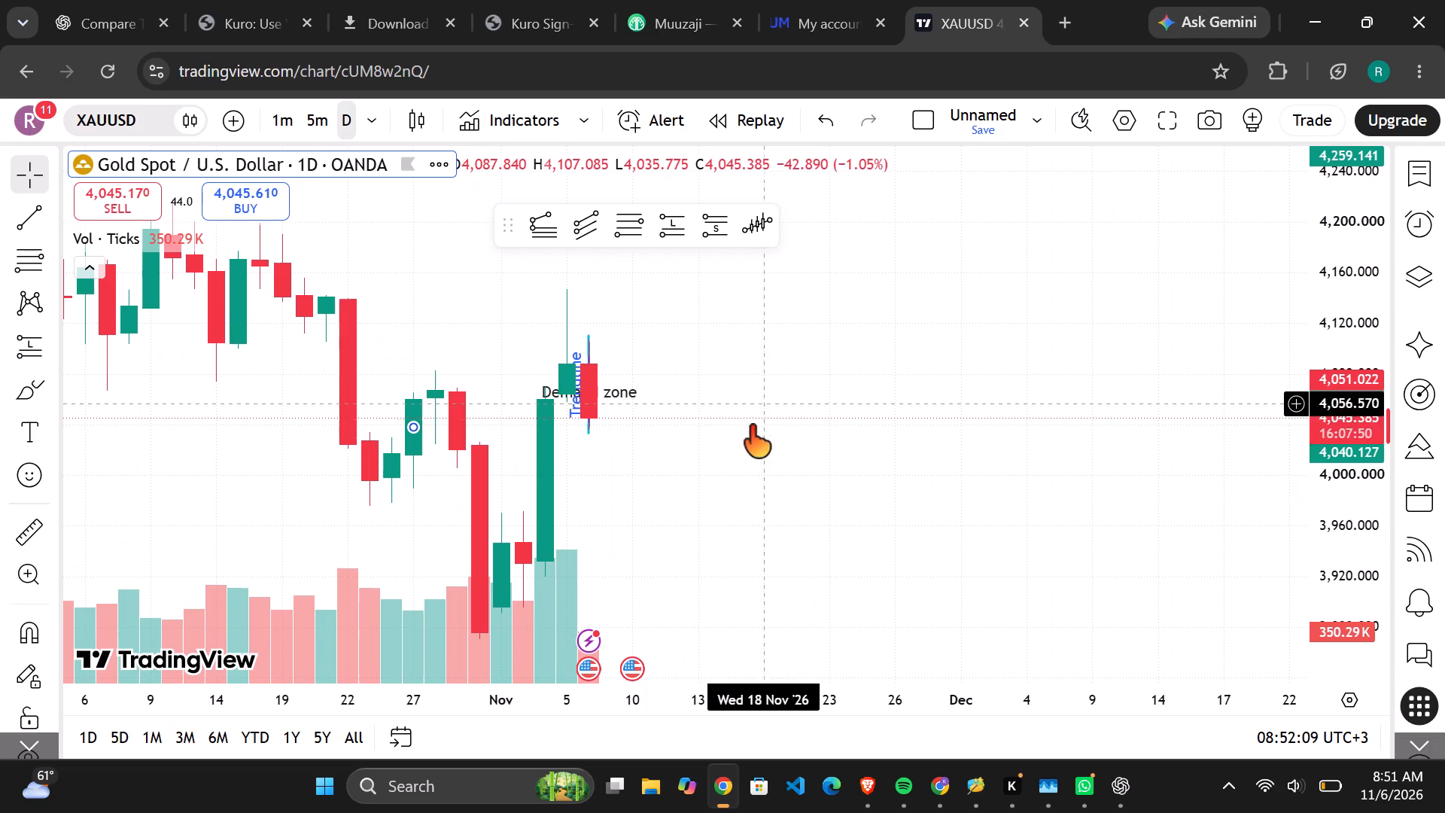
left_click_drag(698, 443, 1130, 373)
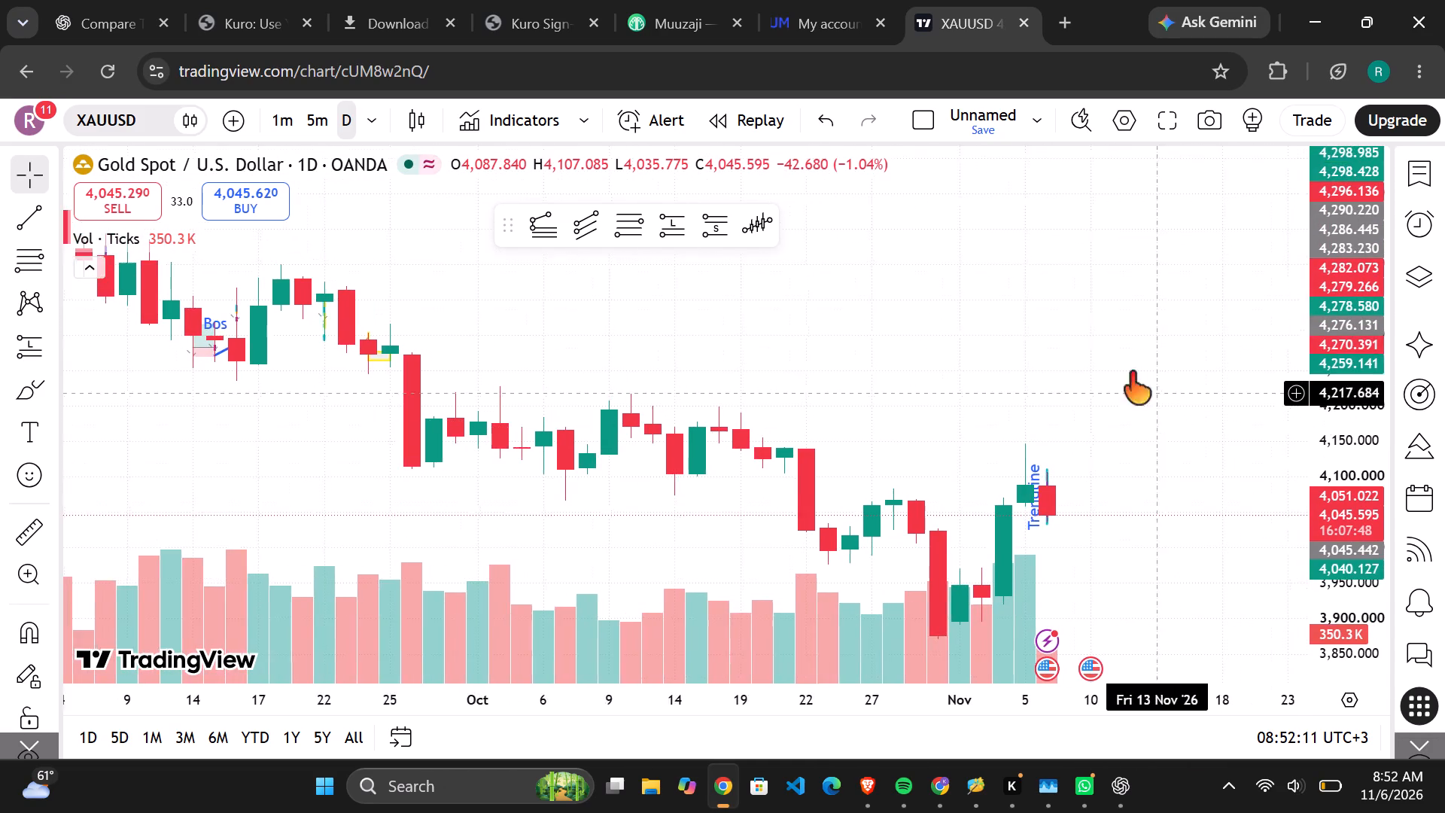
left_click_drag(1130, 373, 1101, 348)
left_click_drag(530, 334, 1332, 418)
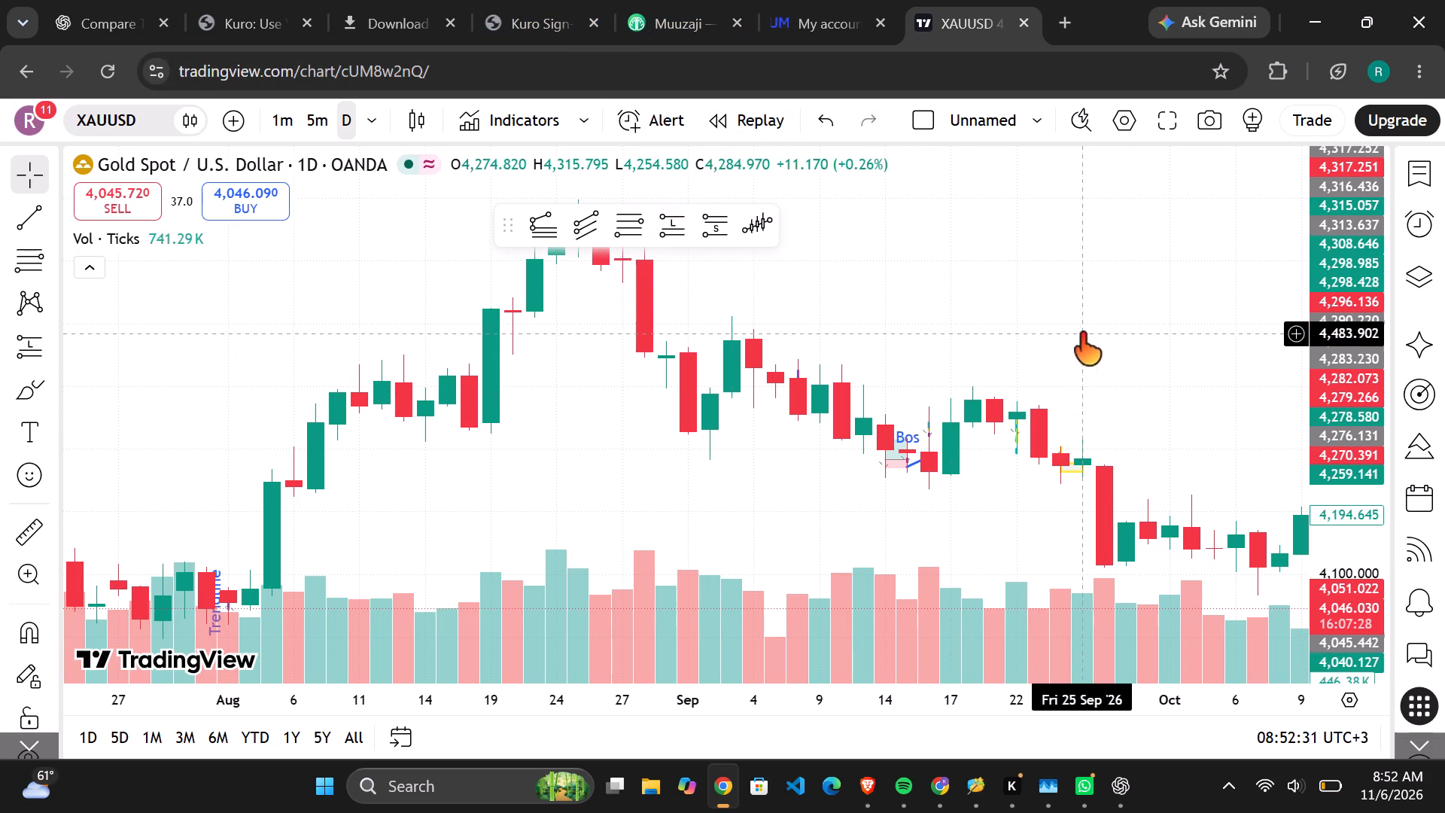
Switch the XAUUSD chart back to the five-minute timeframe, showing the annotated demand zone, trend line and circled swing points.
left_click(321, 132)
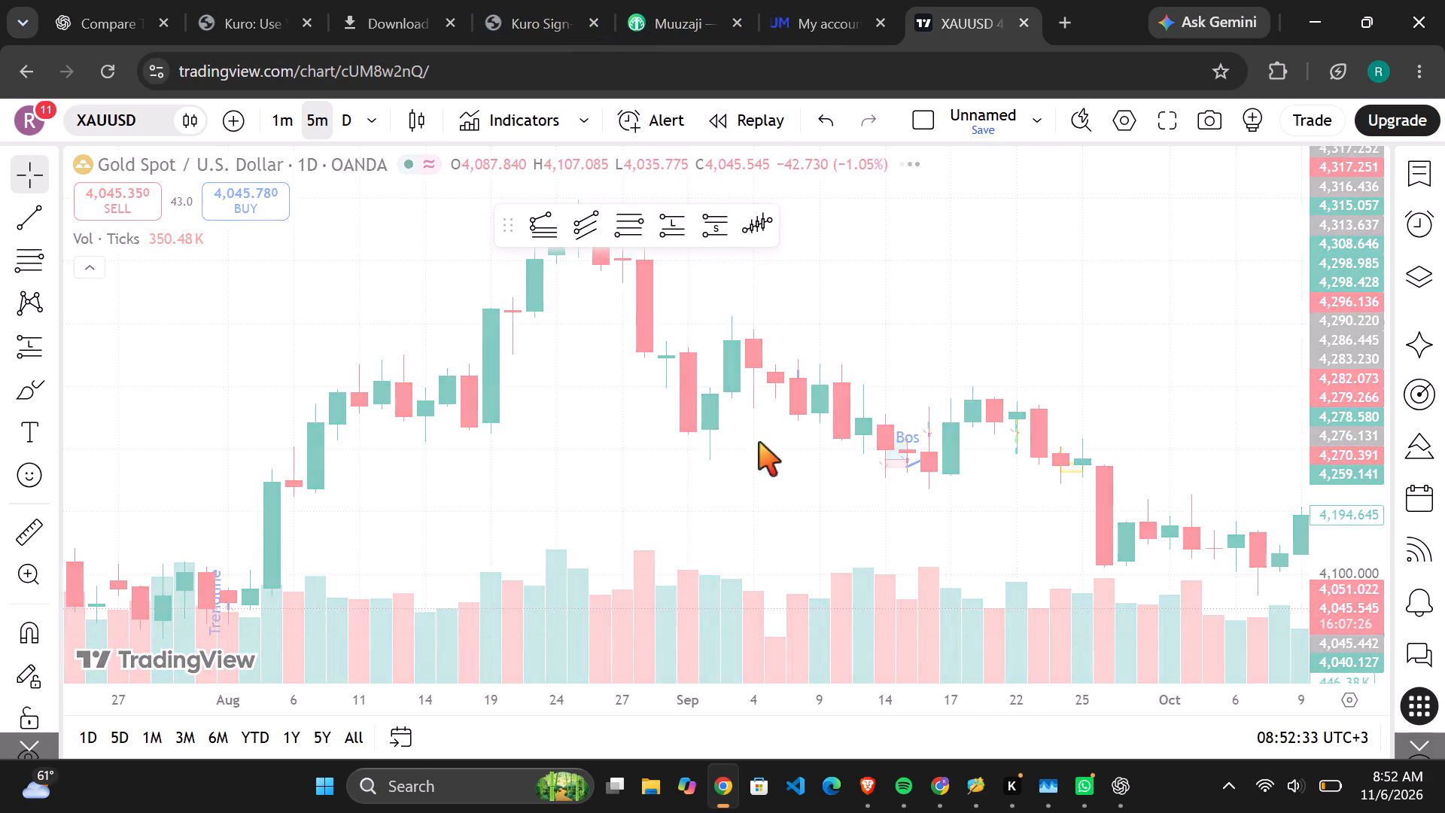
left_click_drag(1140, 537, 753, 504)
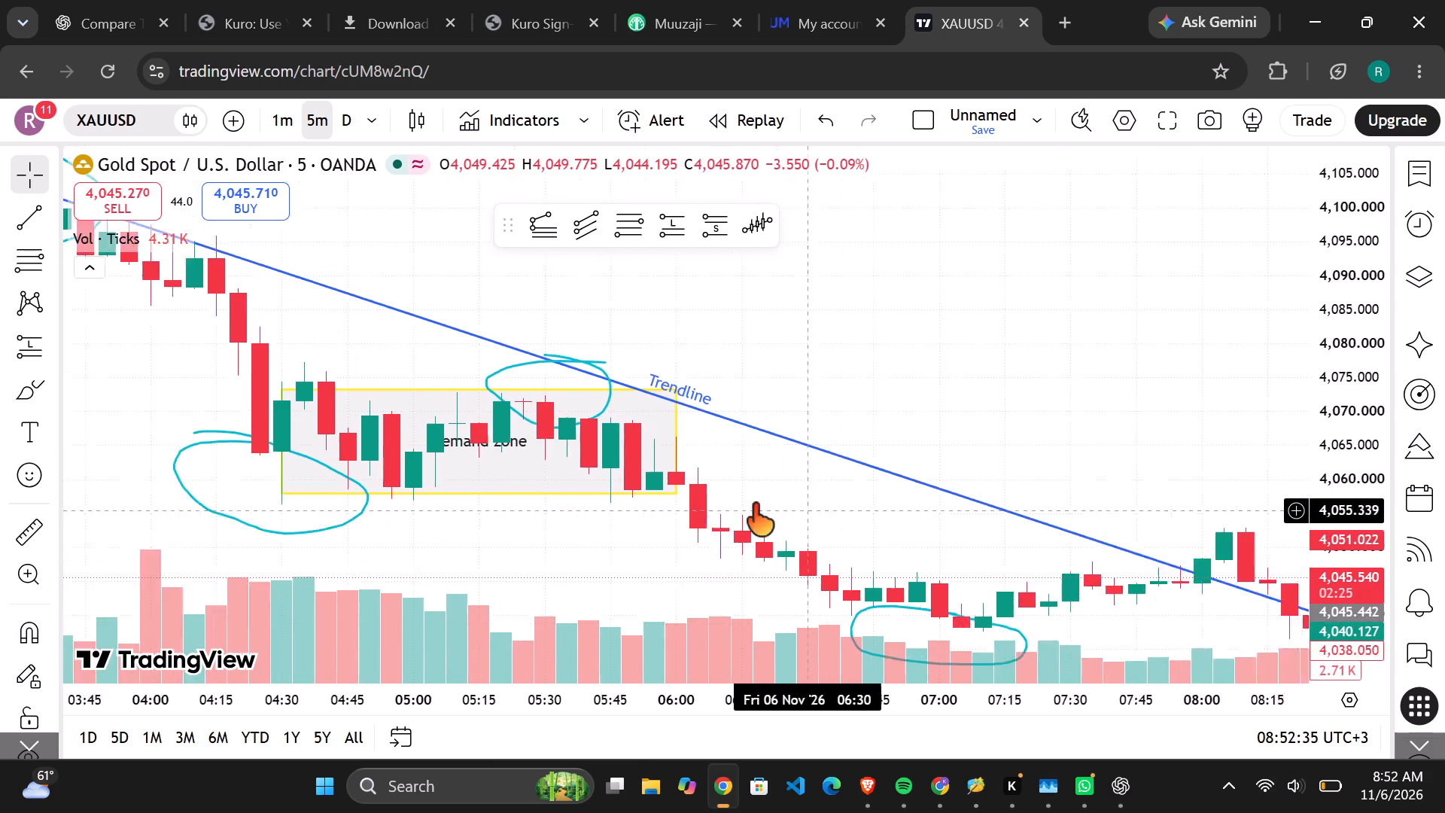
left_click_drag(753, 504, 489, 473)
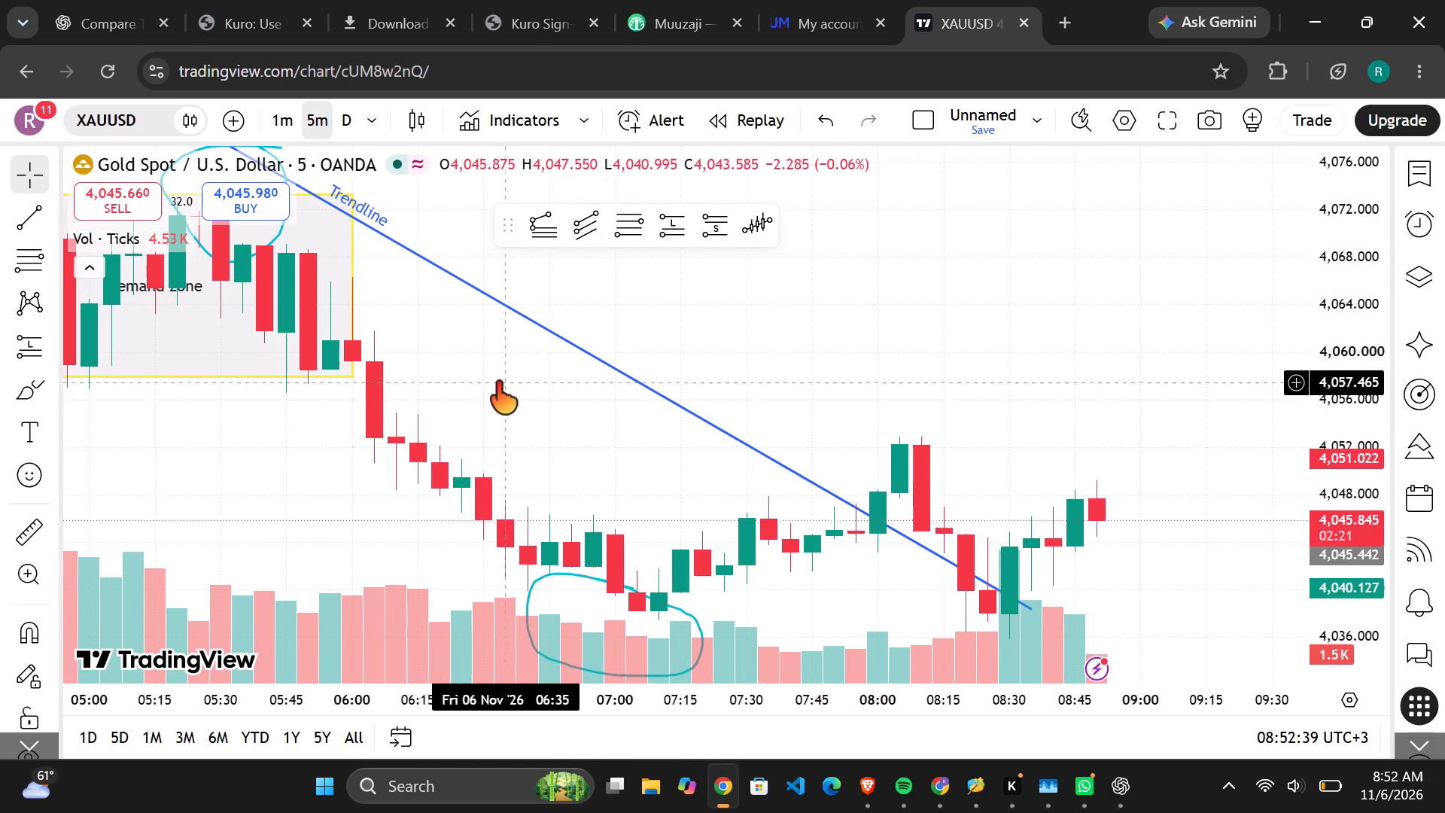
scroll(497, 382, "up", 3)
scroll(497, 382, "down", 12)
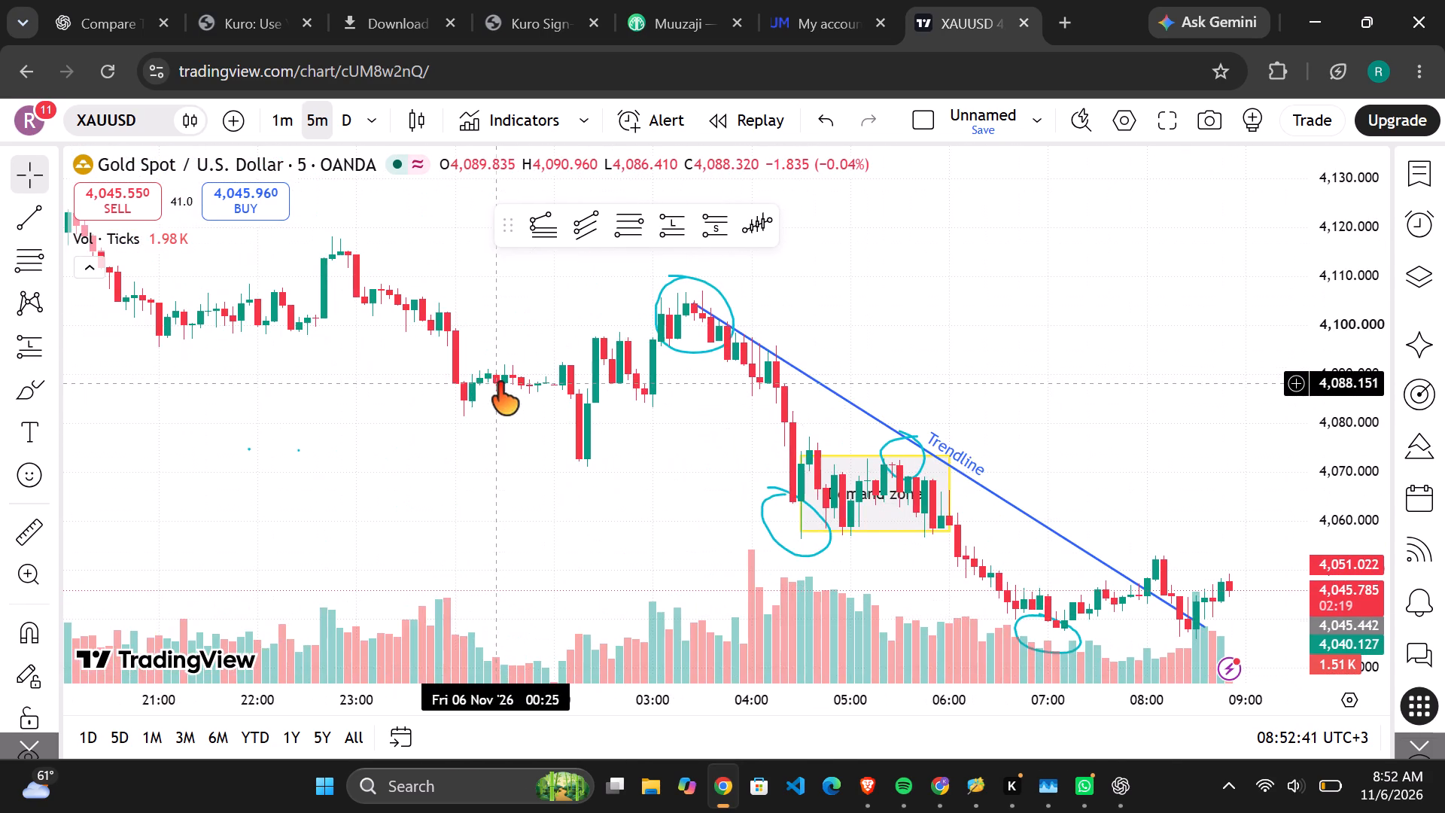
scroll(498, 383, "down", 2)
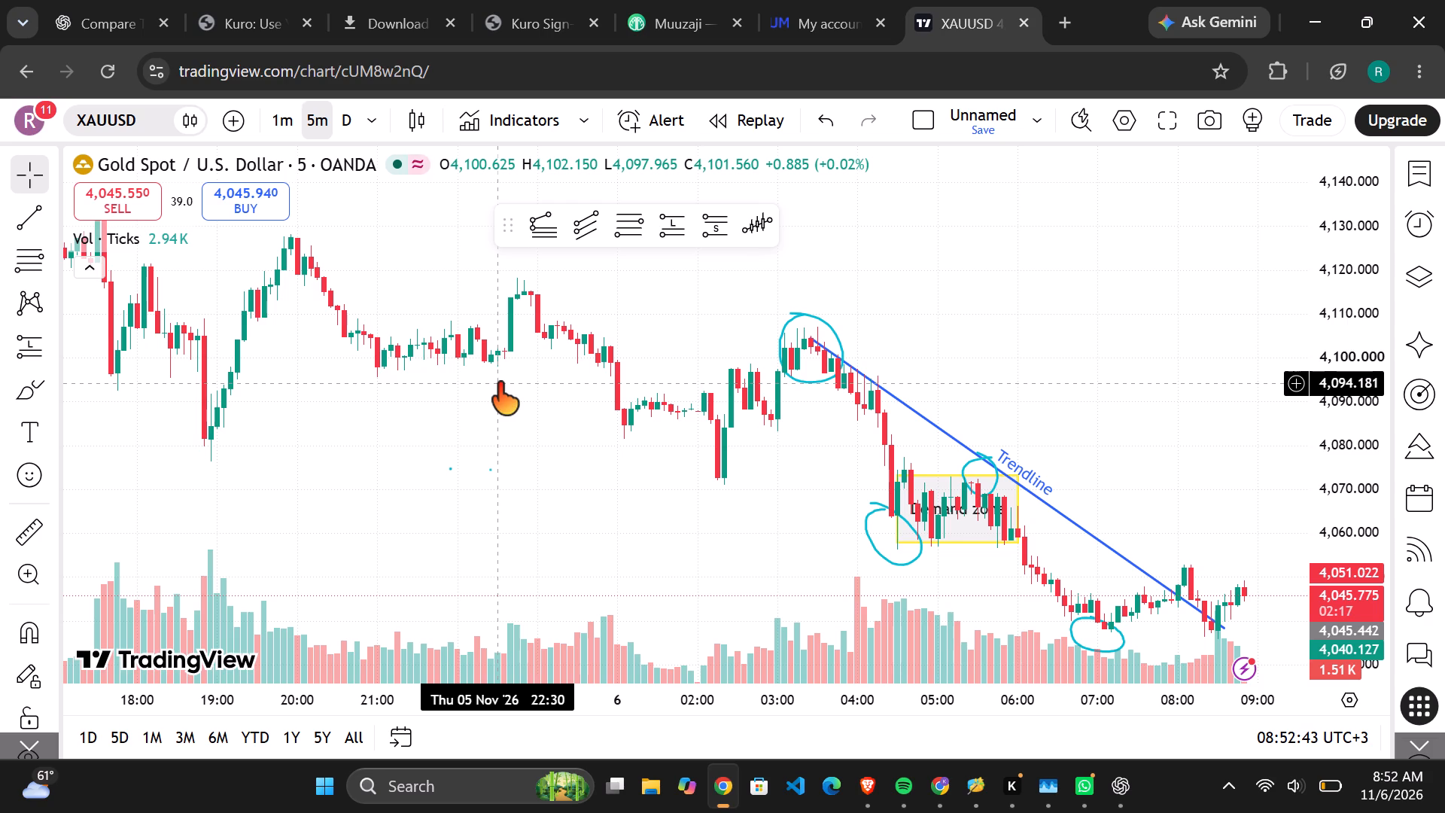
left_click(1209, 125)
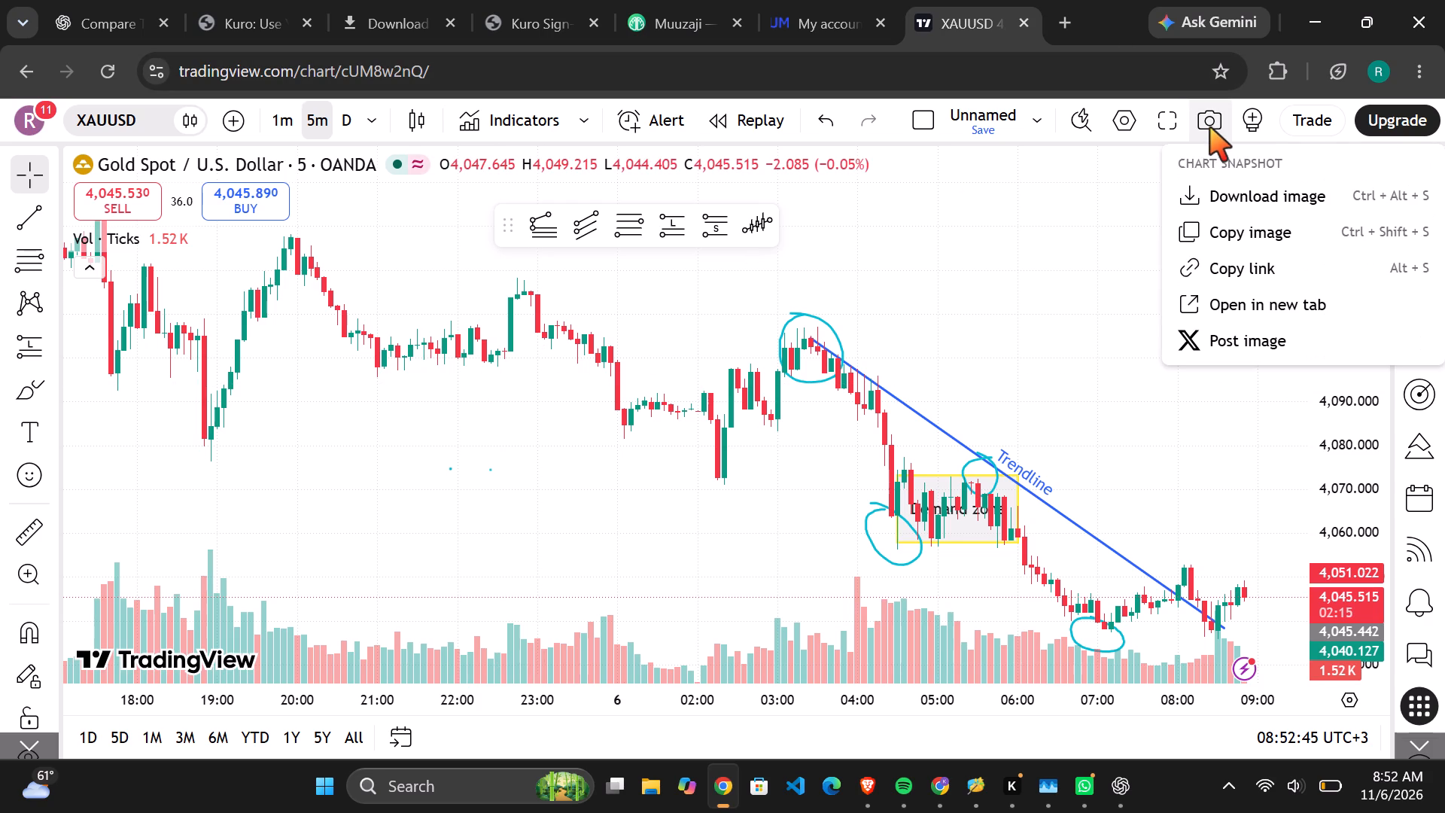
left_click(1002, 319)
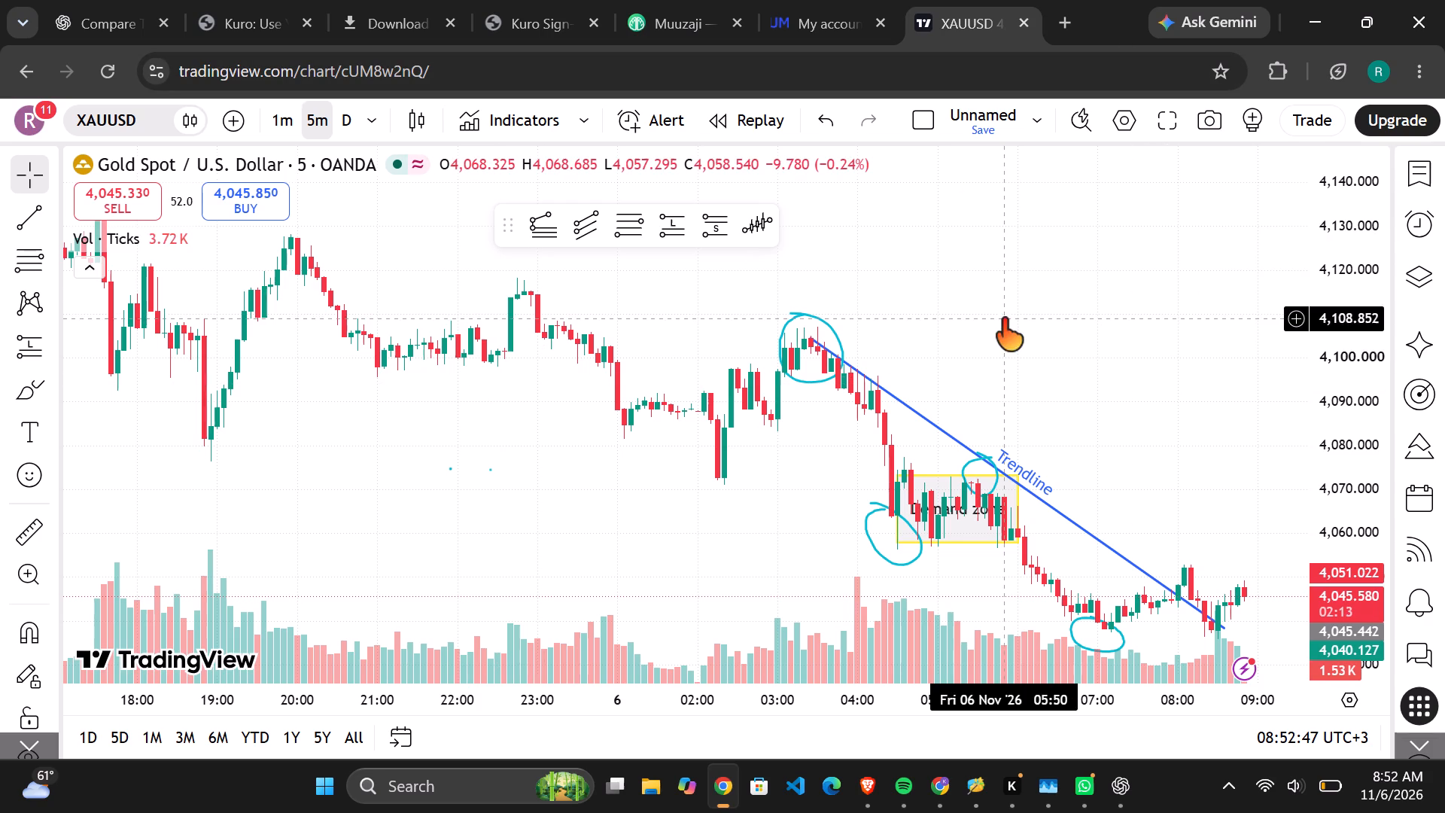
Start a new price alert for XAUUSD and move its window clear of the demand zone and trend line.
left_click(632, 129)
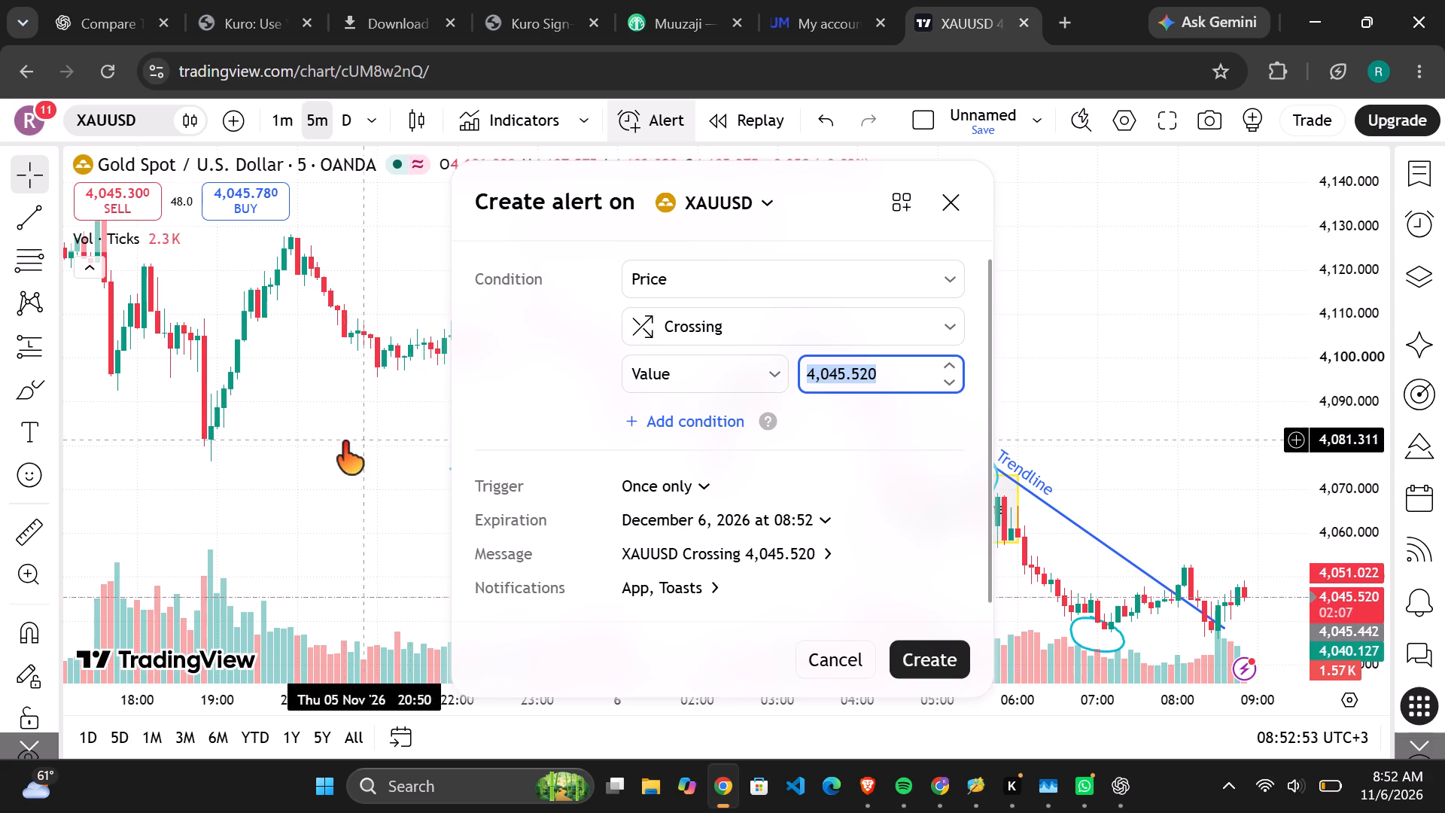
scroll(317, 444, "up", 3)
scroll(316, 442, "down", 7)
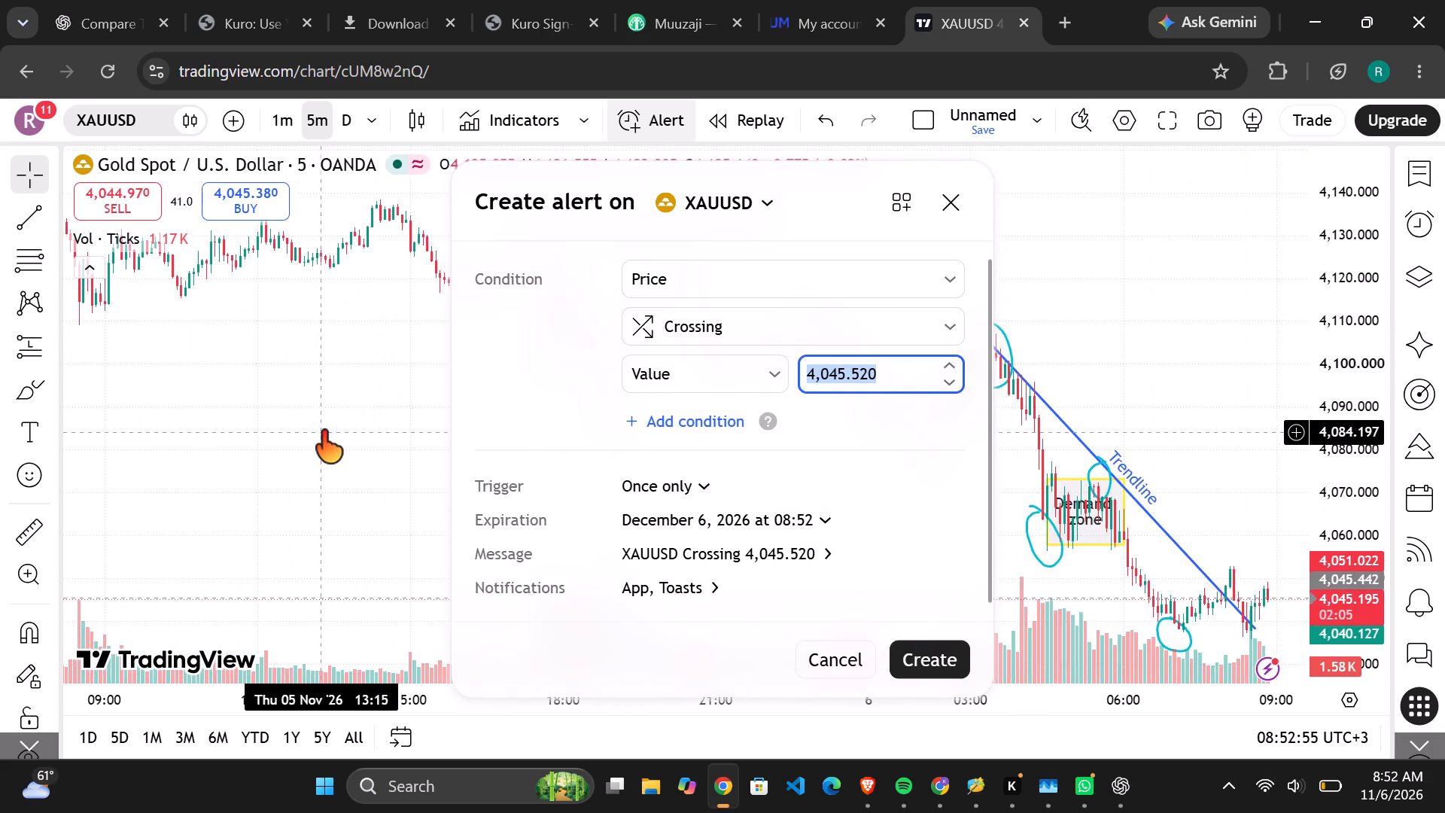
scroll(322, 431, "down", 2)
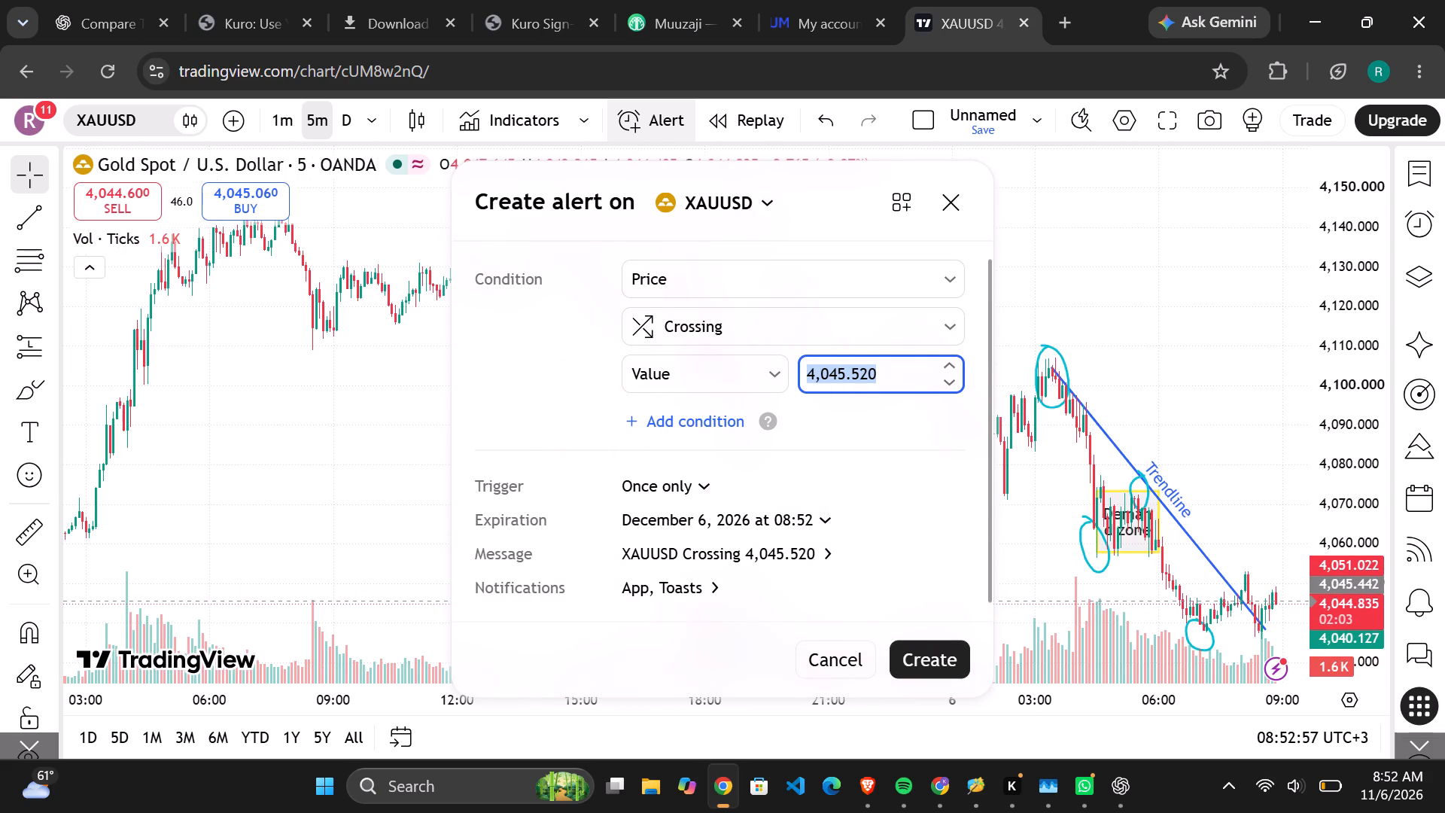
left_click_drag(834, 197, 480, 205)
scroll(1127, 366, "down", 4)
scroll(1119, 366, "up", 5)
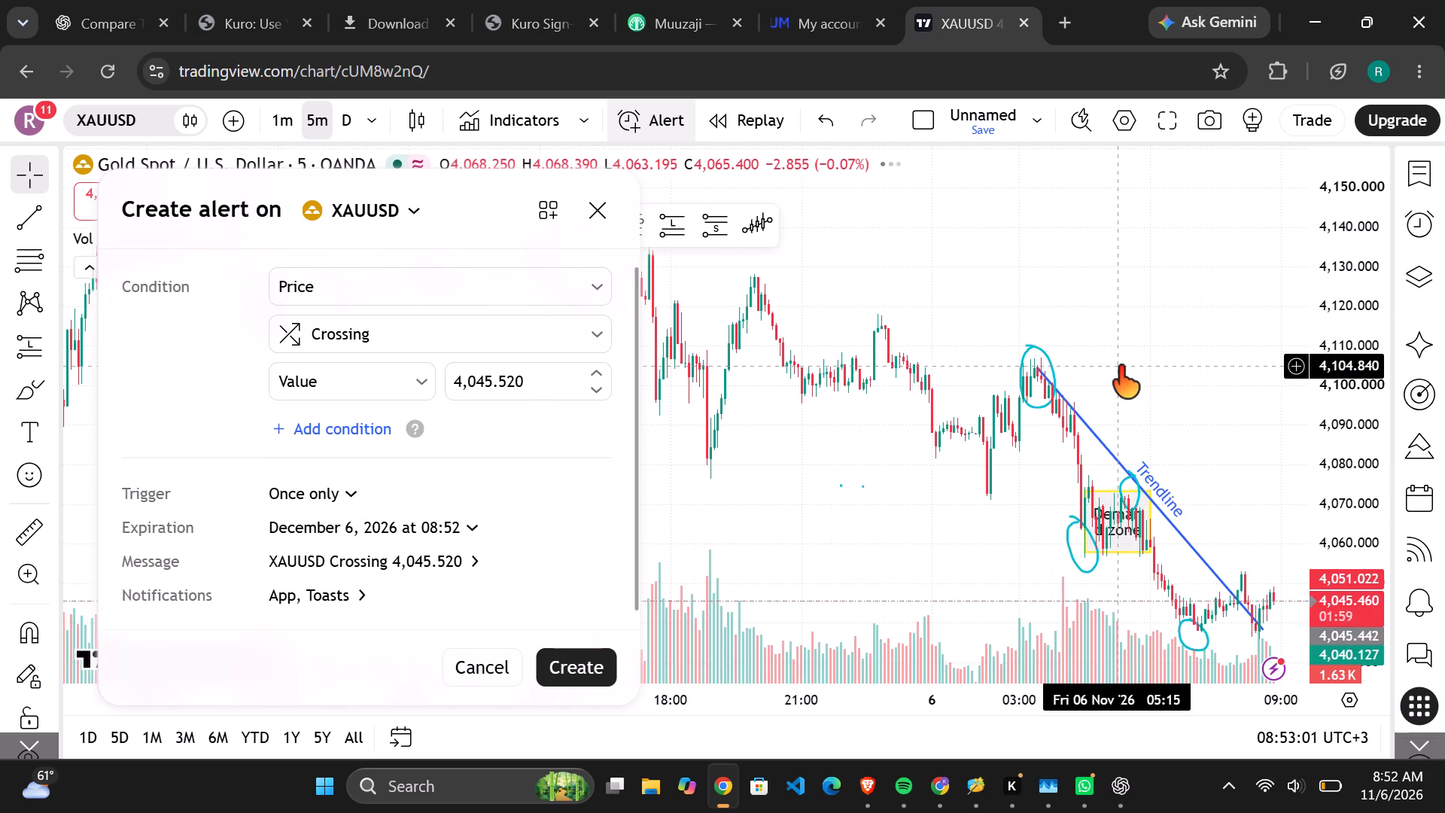
scroll(1119, 367, "up", 3)
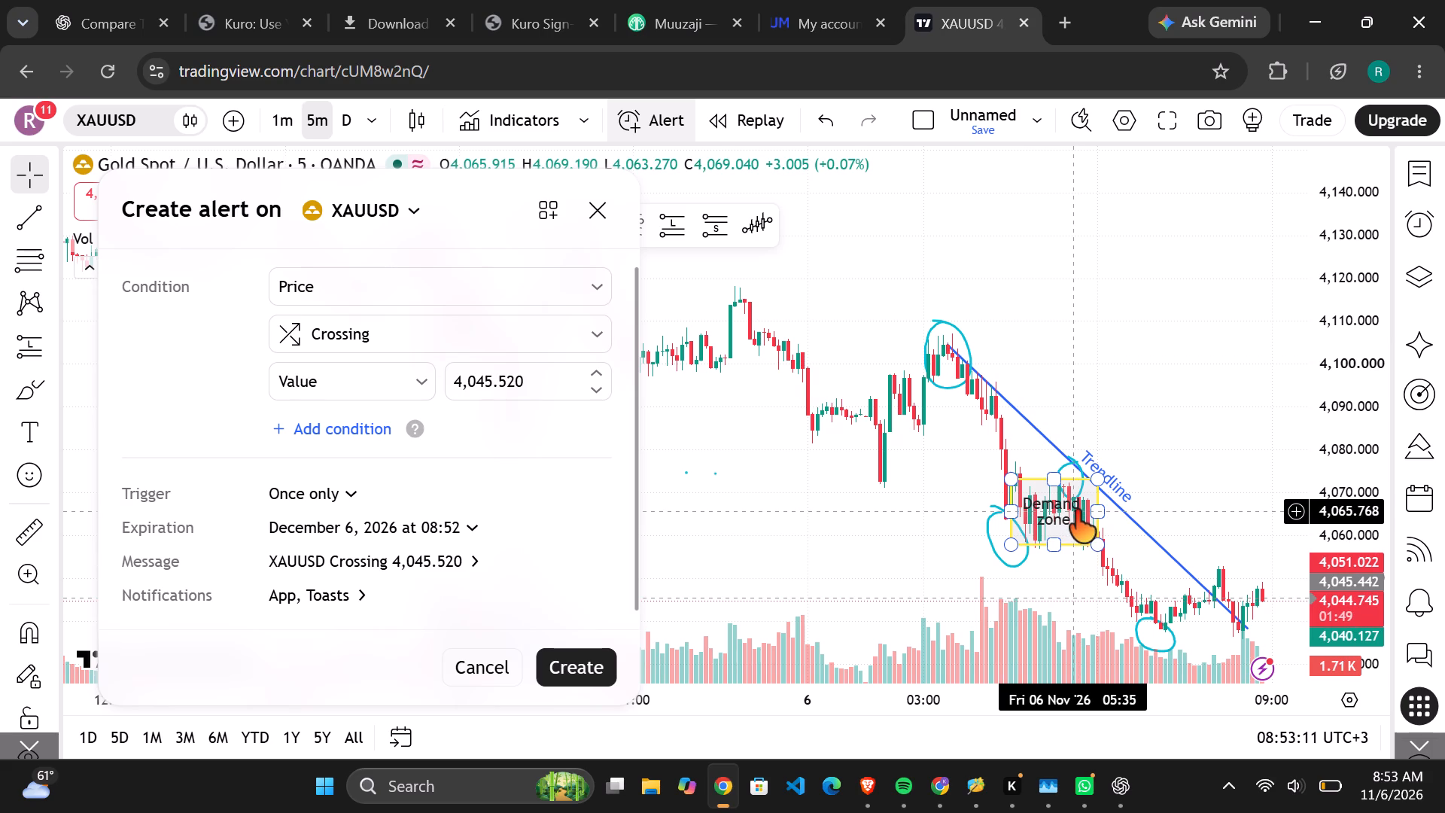
Set the alert's price crossing value to 4,065.520, inside the demand zone.
left_click(485, 385)
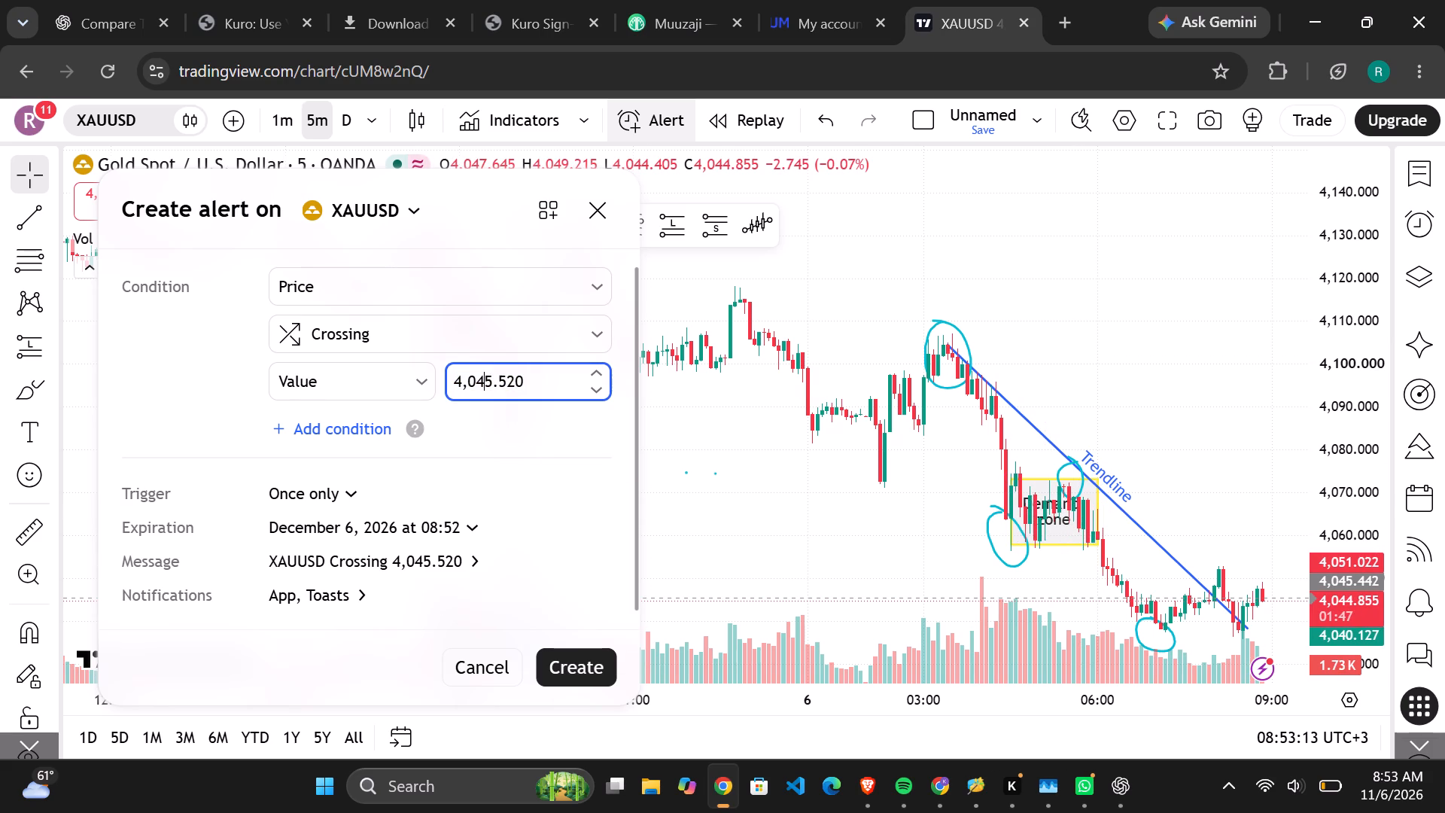
left_click(489, 381)
key("BackSpace")
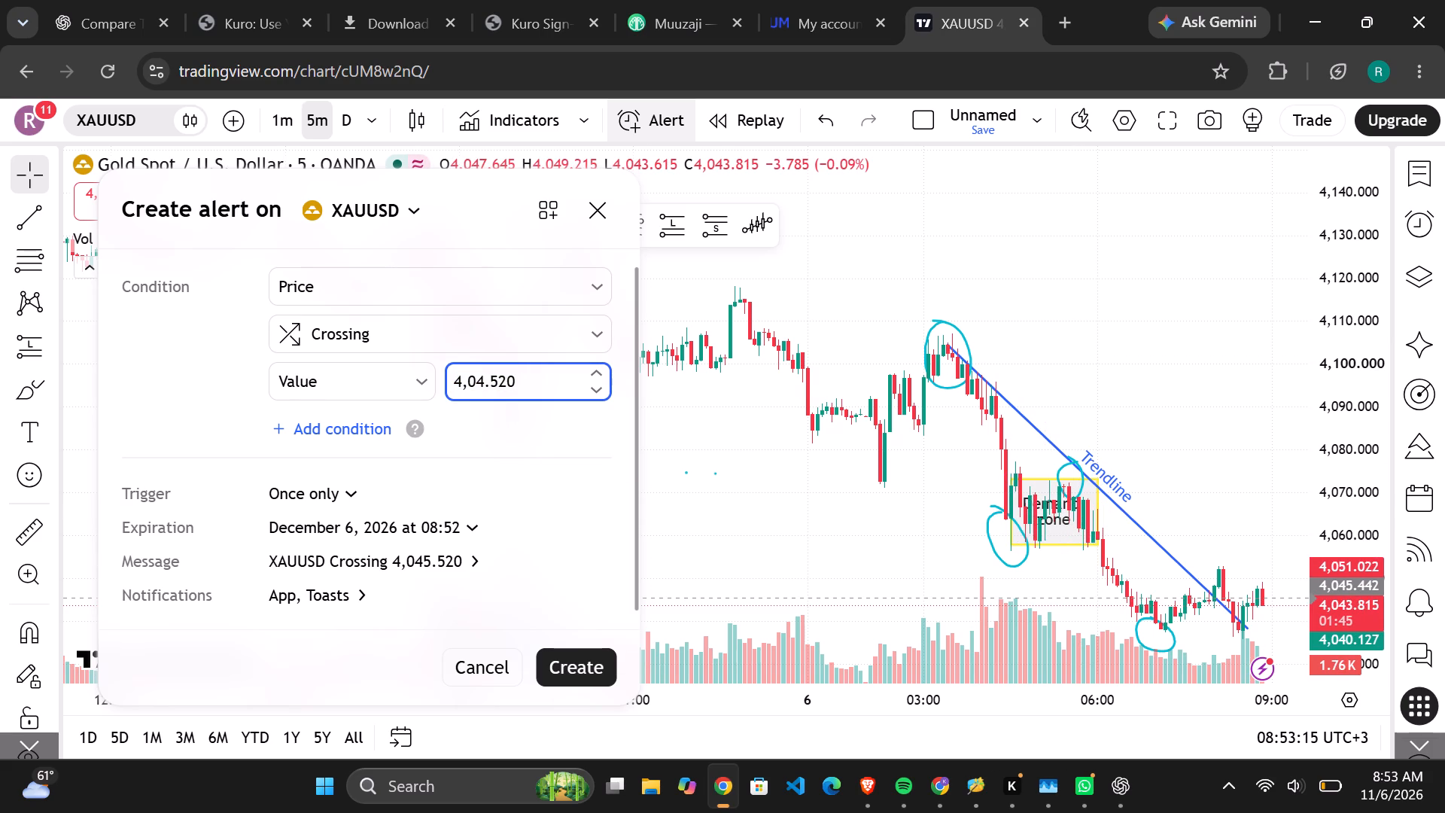
key("BackSpace")
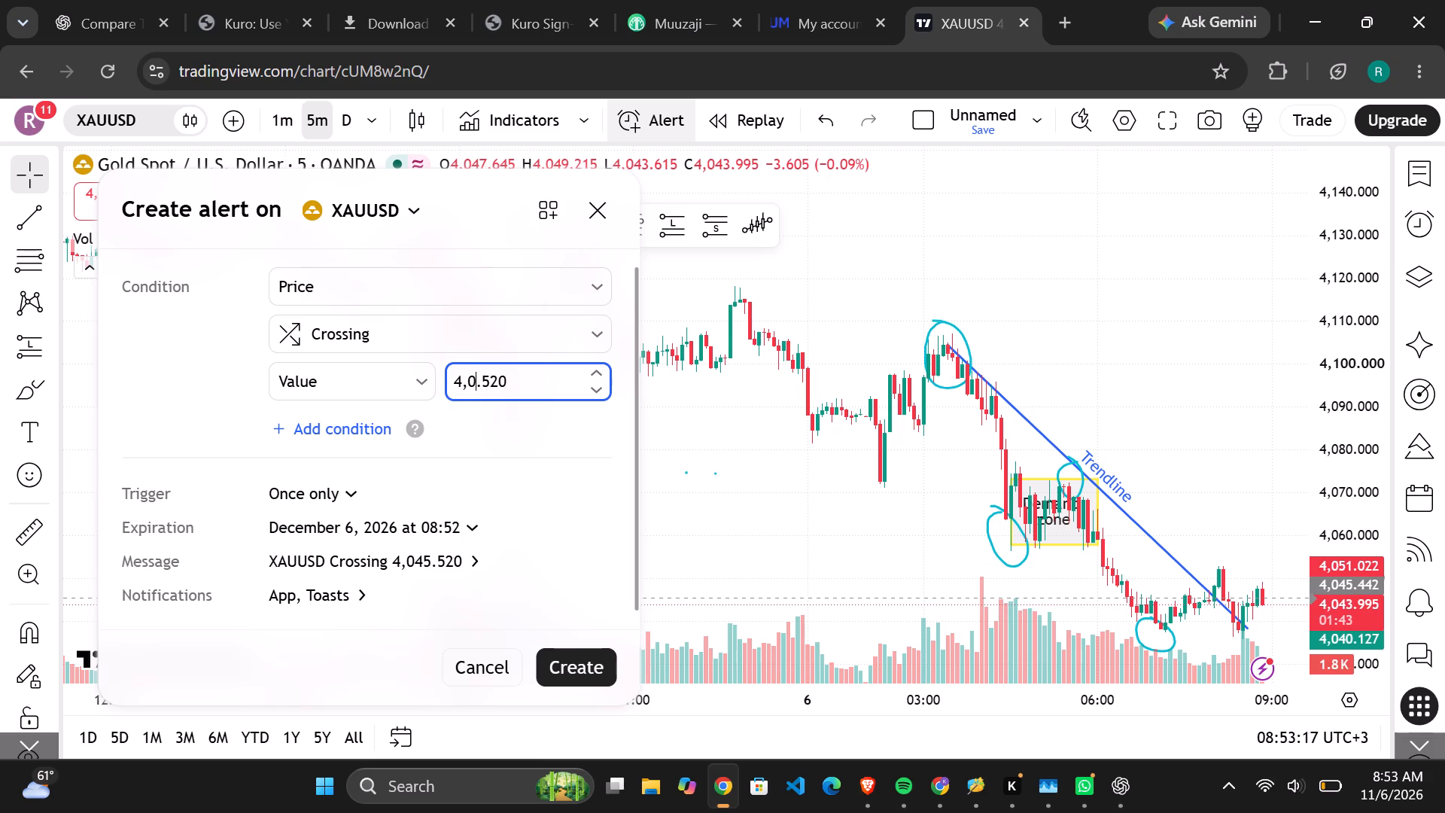
type("65")
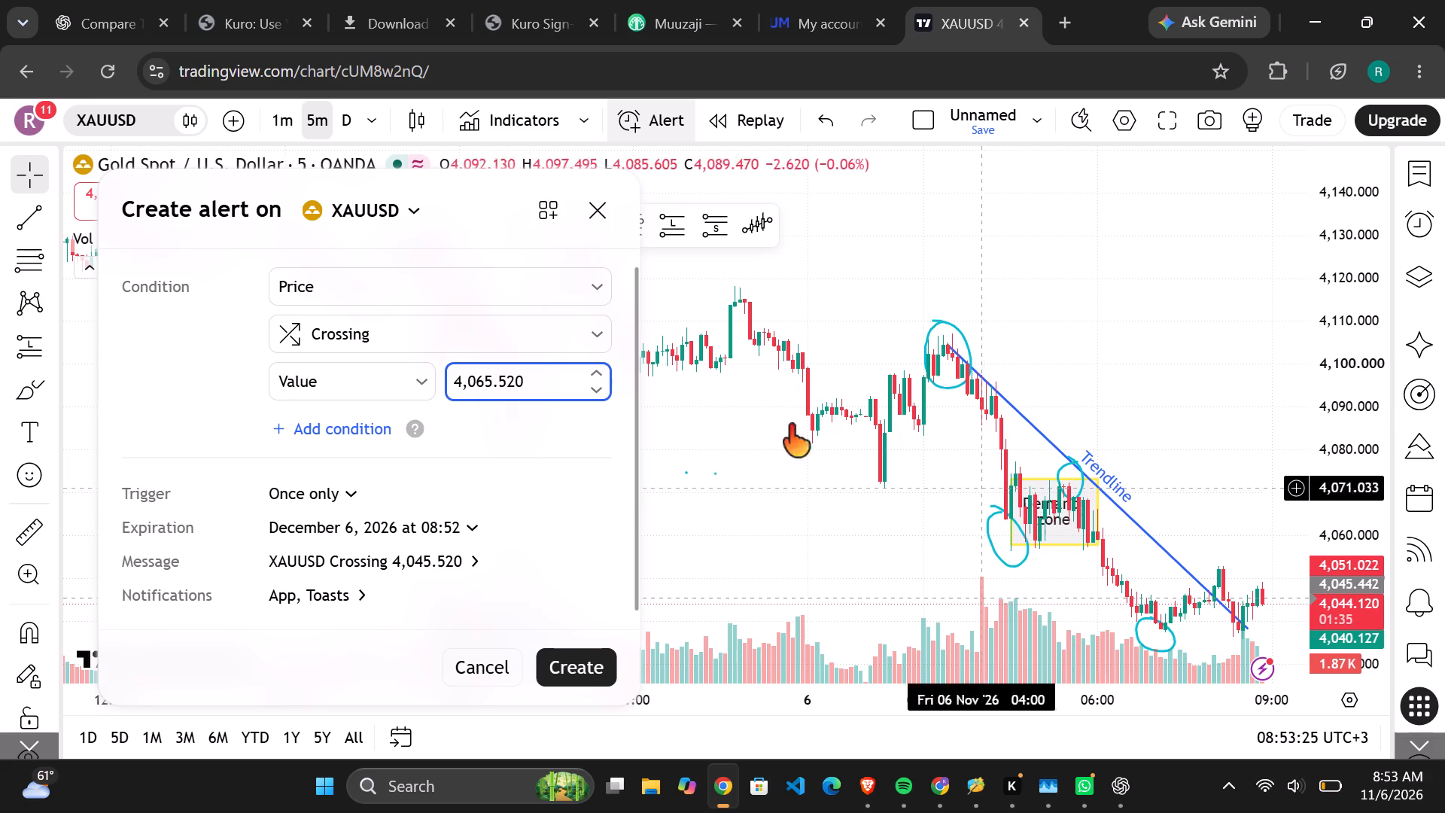
Set the alert's price crossing value to 4,065.241.
left_click(533, 379)
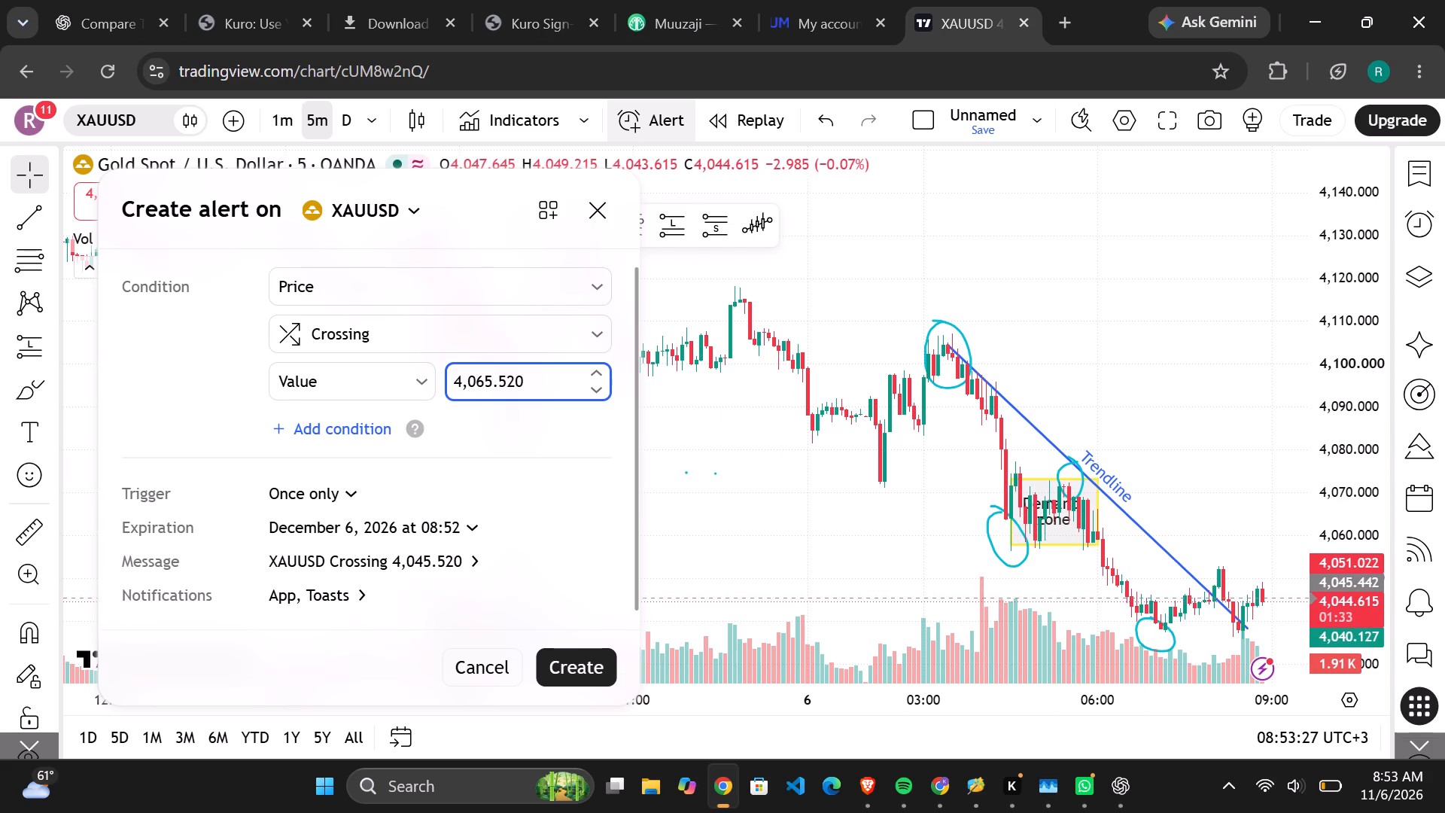
key("BackSpace")
key("BackSpace")
key("BackSpace")
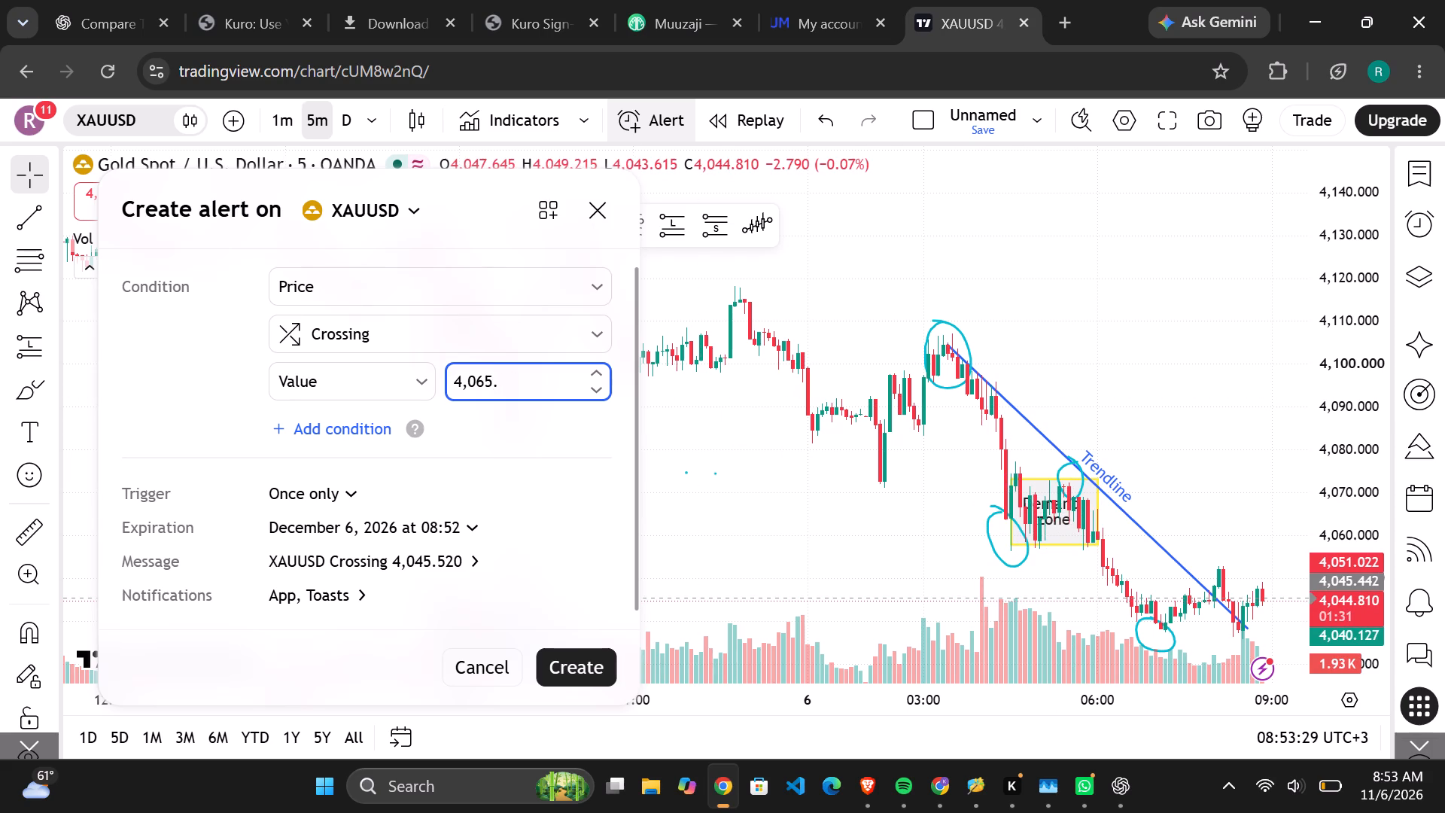
key("2")
type("41")
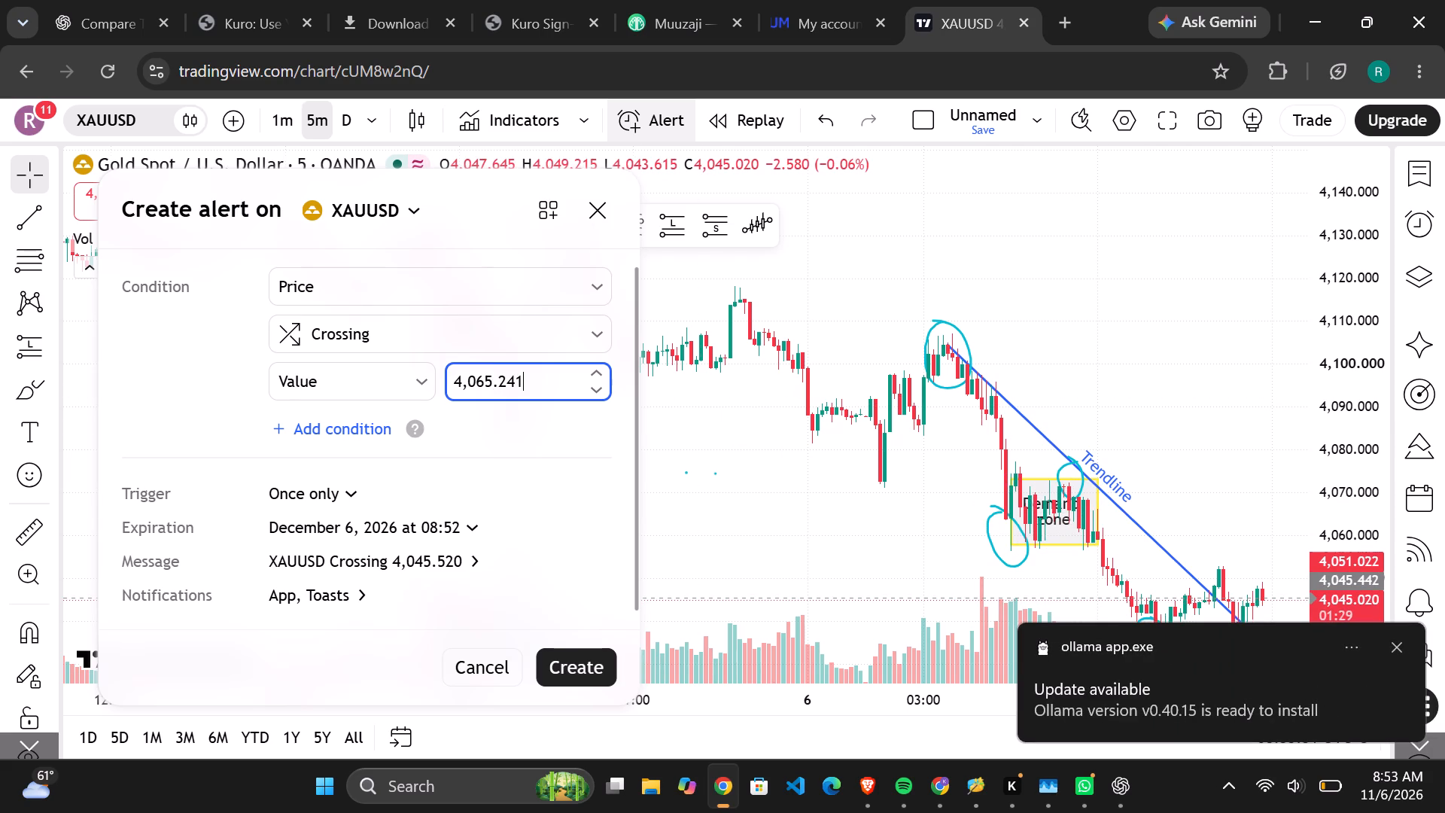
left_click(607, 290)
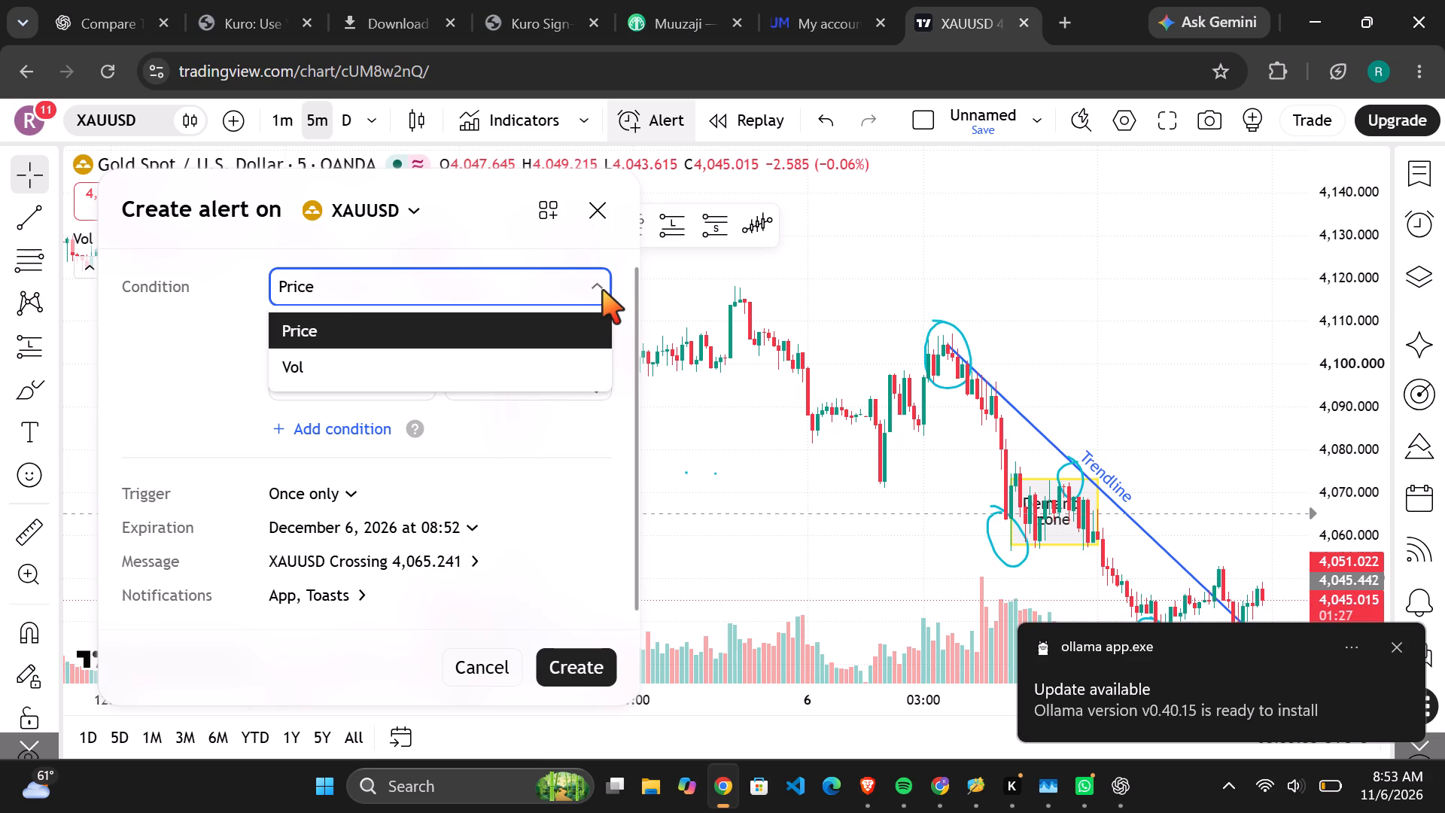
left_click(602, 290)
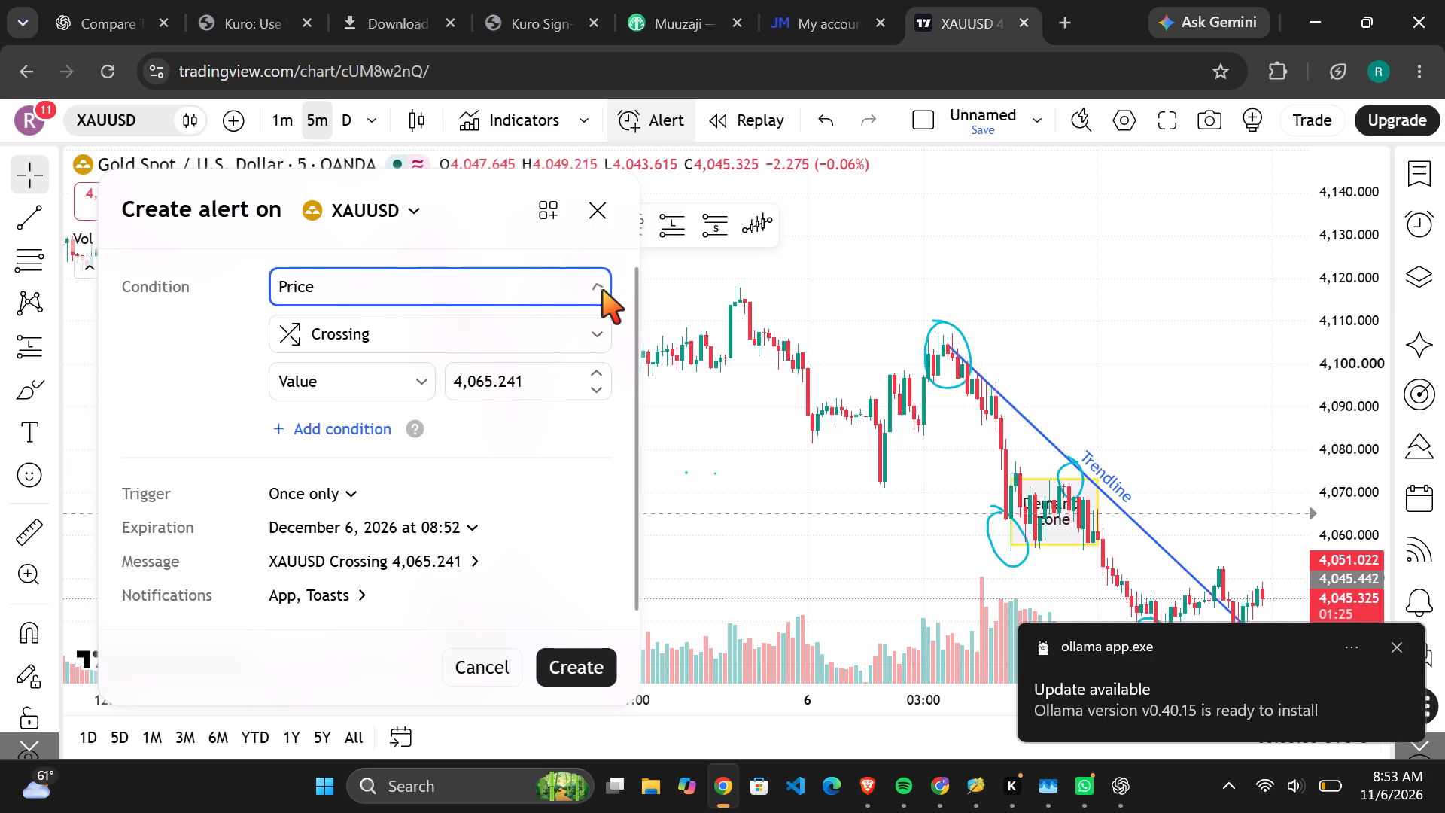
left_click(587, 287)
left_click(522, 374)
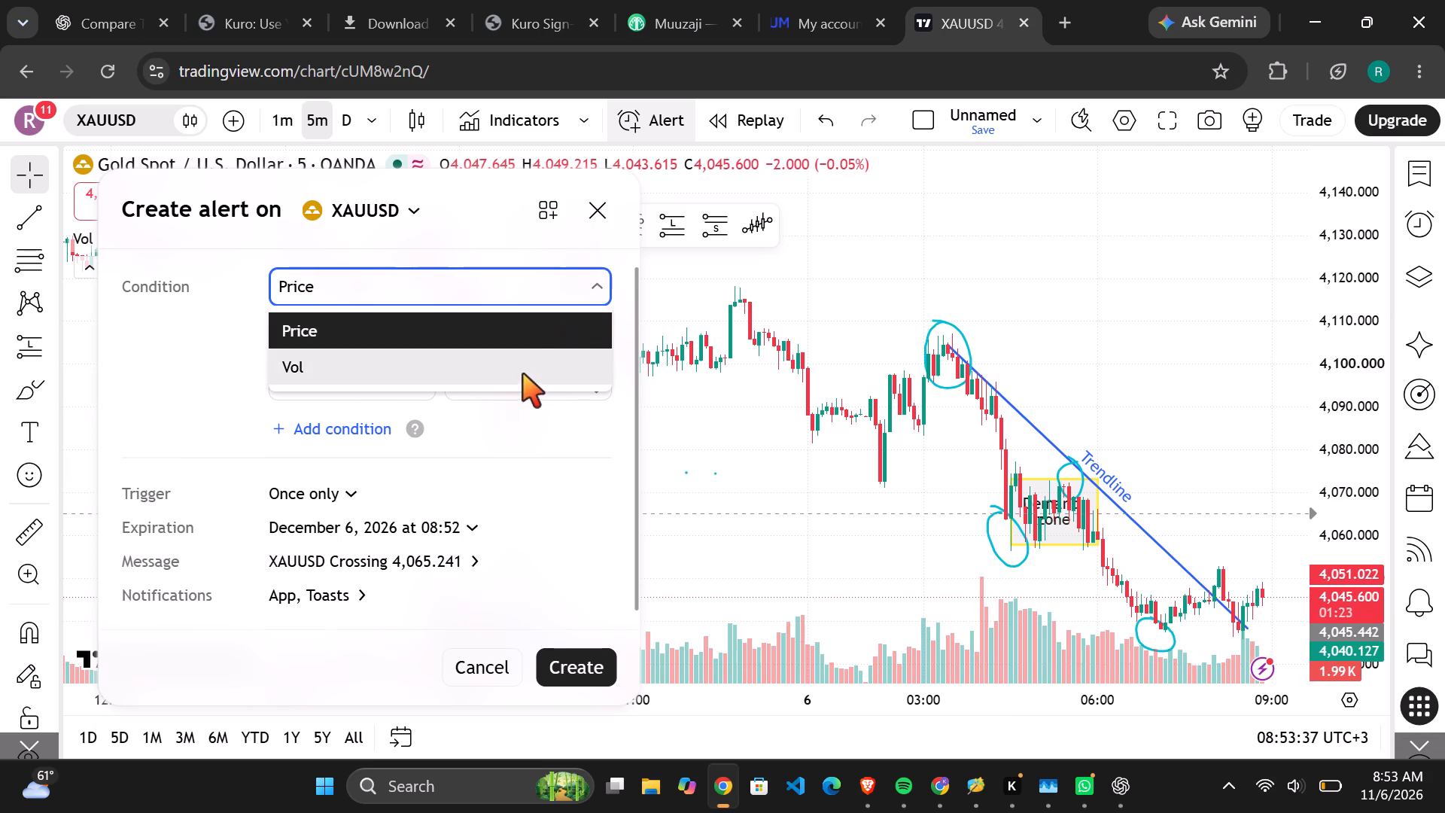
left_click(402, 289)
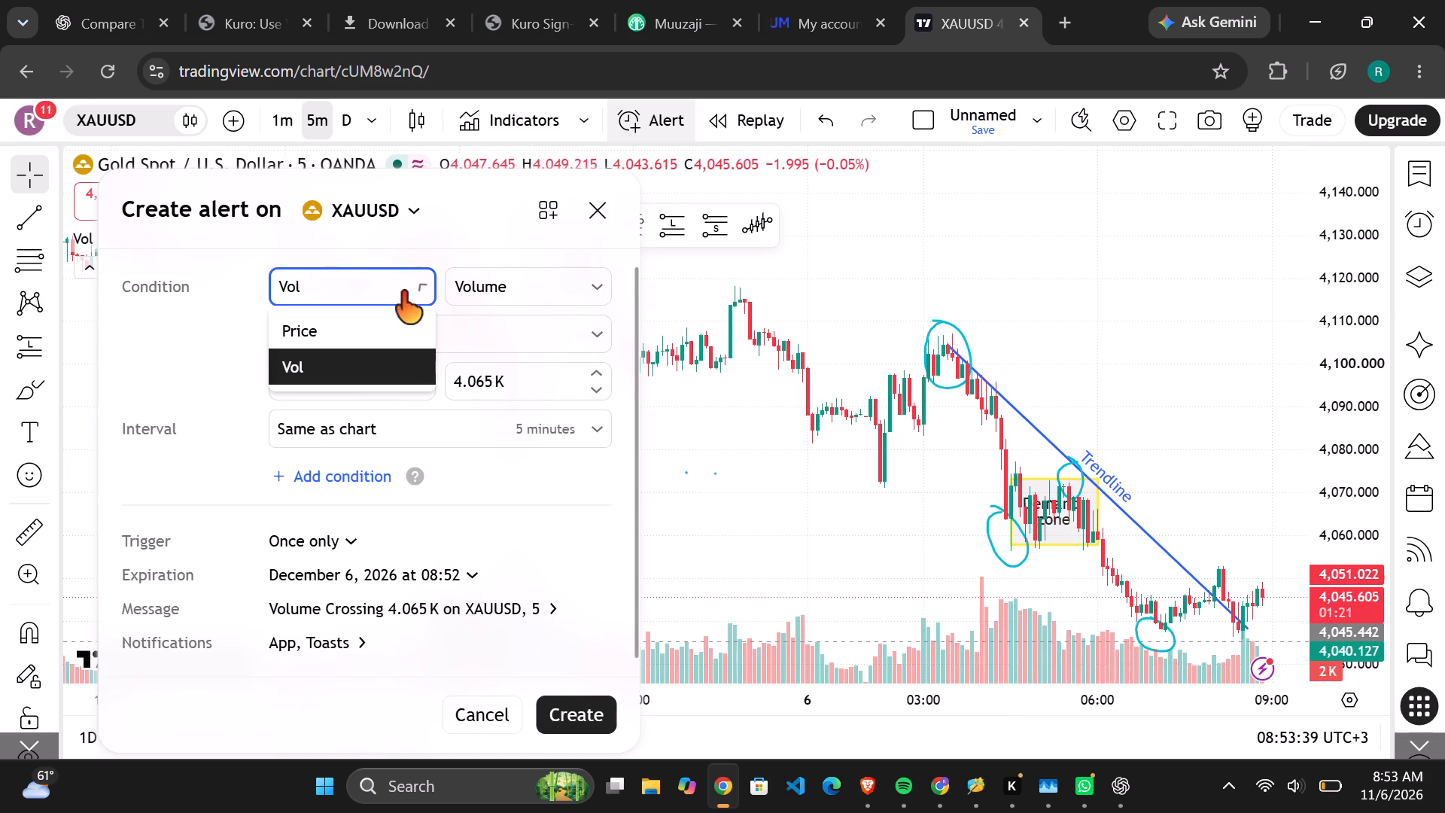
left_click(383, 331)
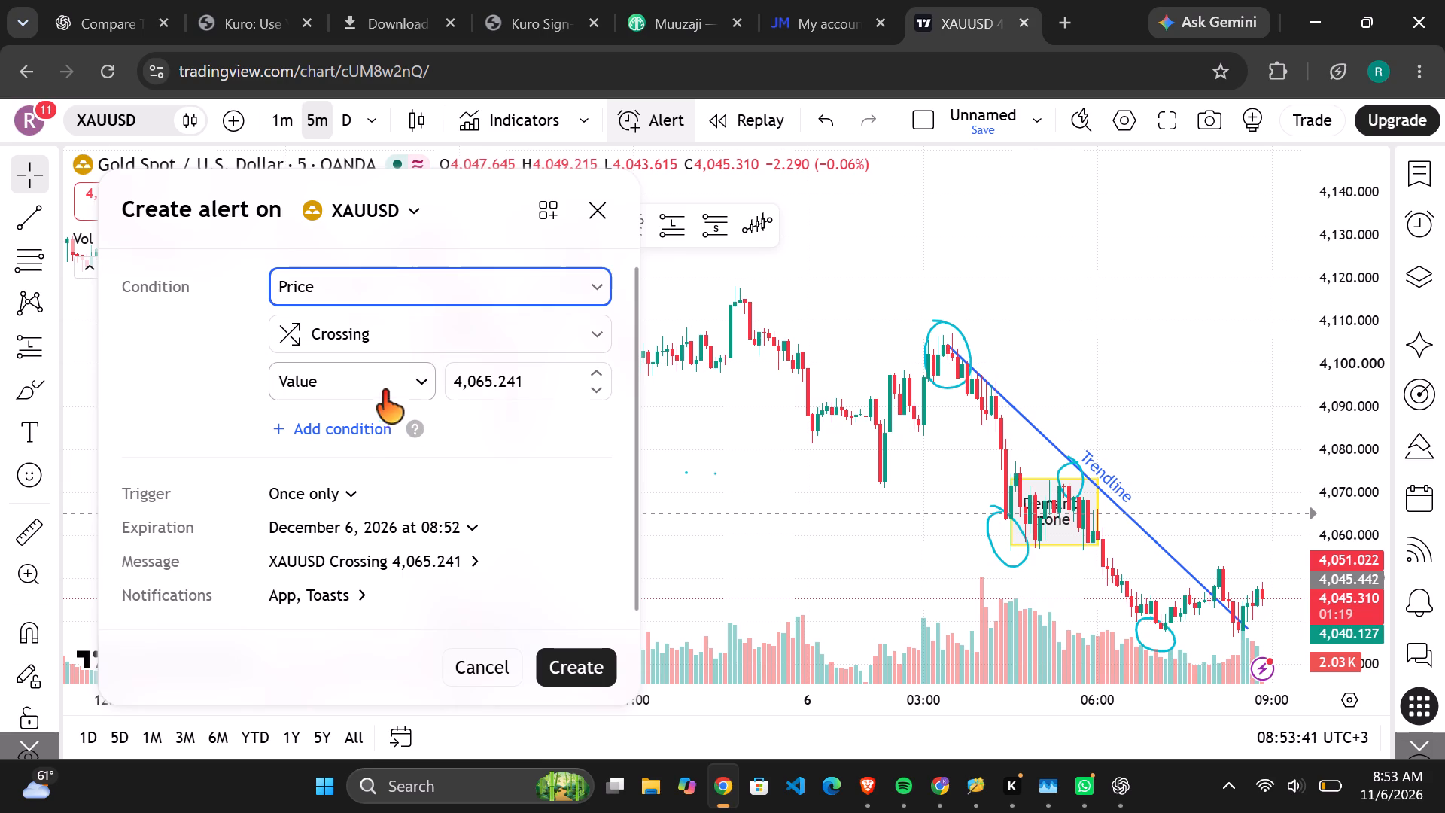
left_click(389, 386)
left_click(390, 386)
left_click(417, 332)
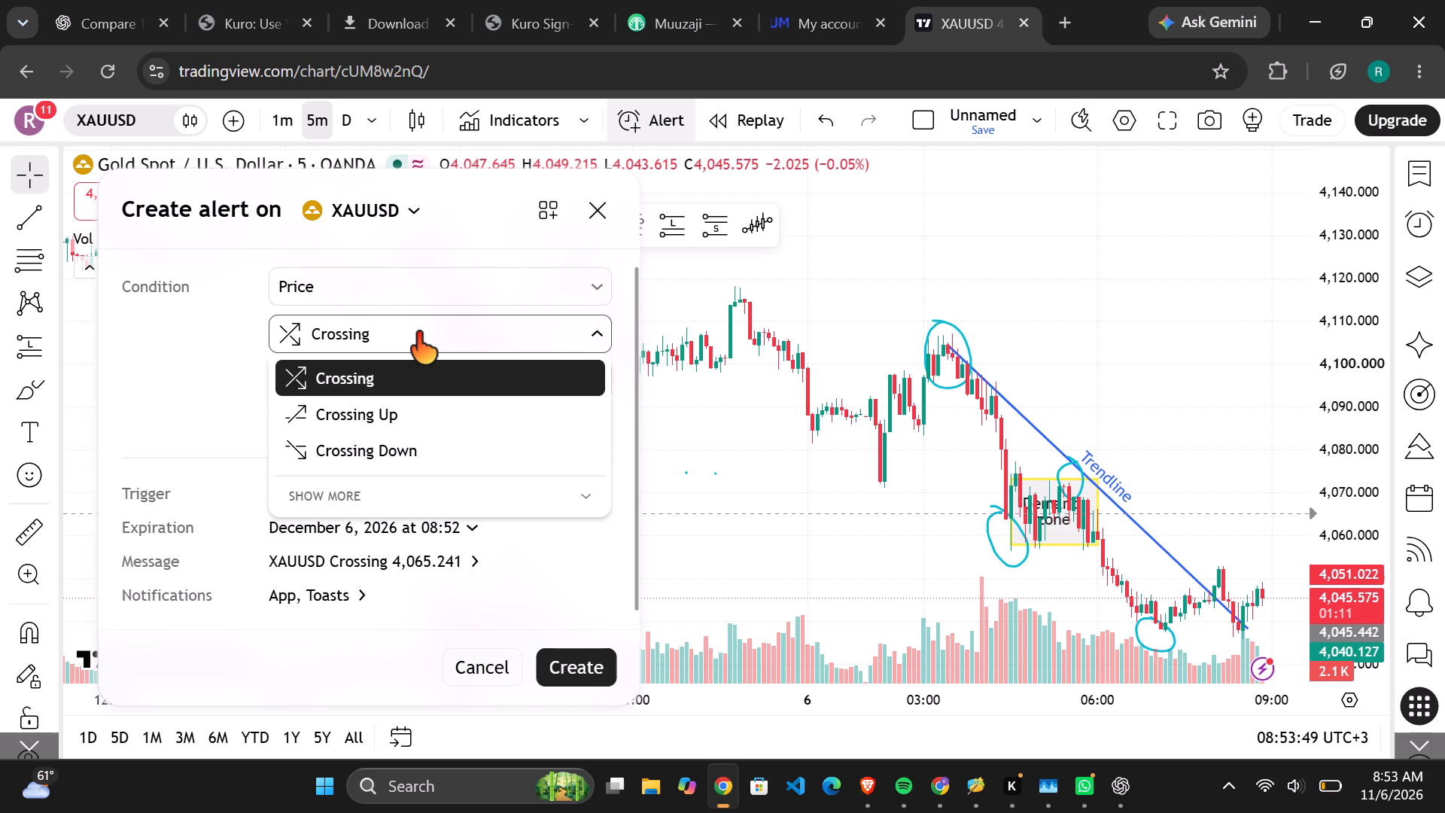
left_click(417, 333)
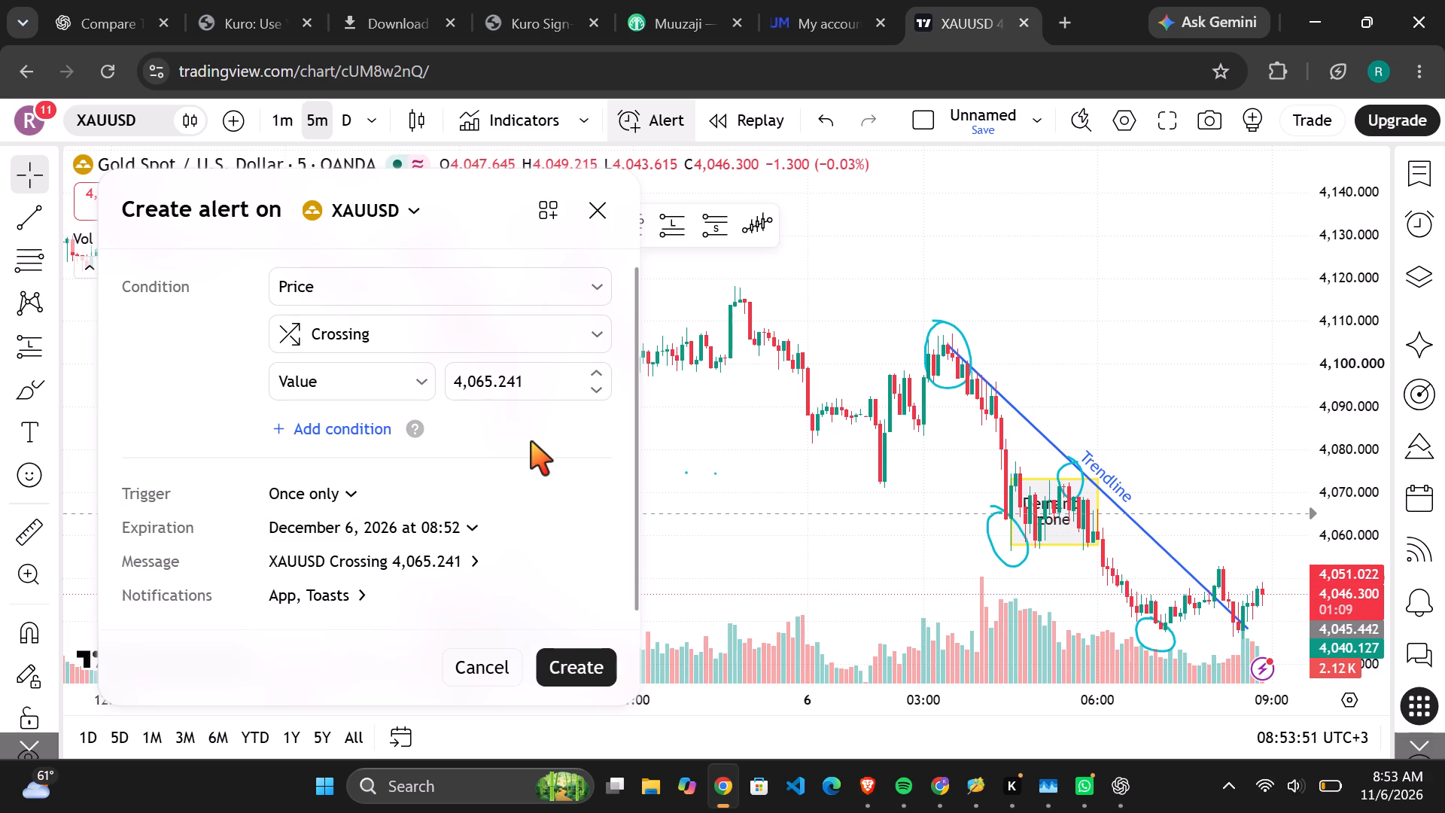
Create the XAUUSD alert with the Price Crossing condition at 4,065.241.
left_click(546, 661)
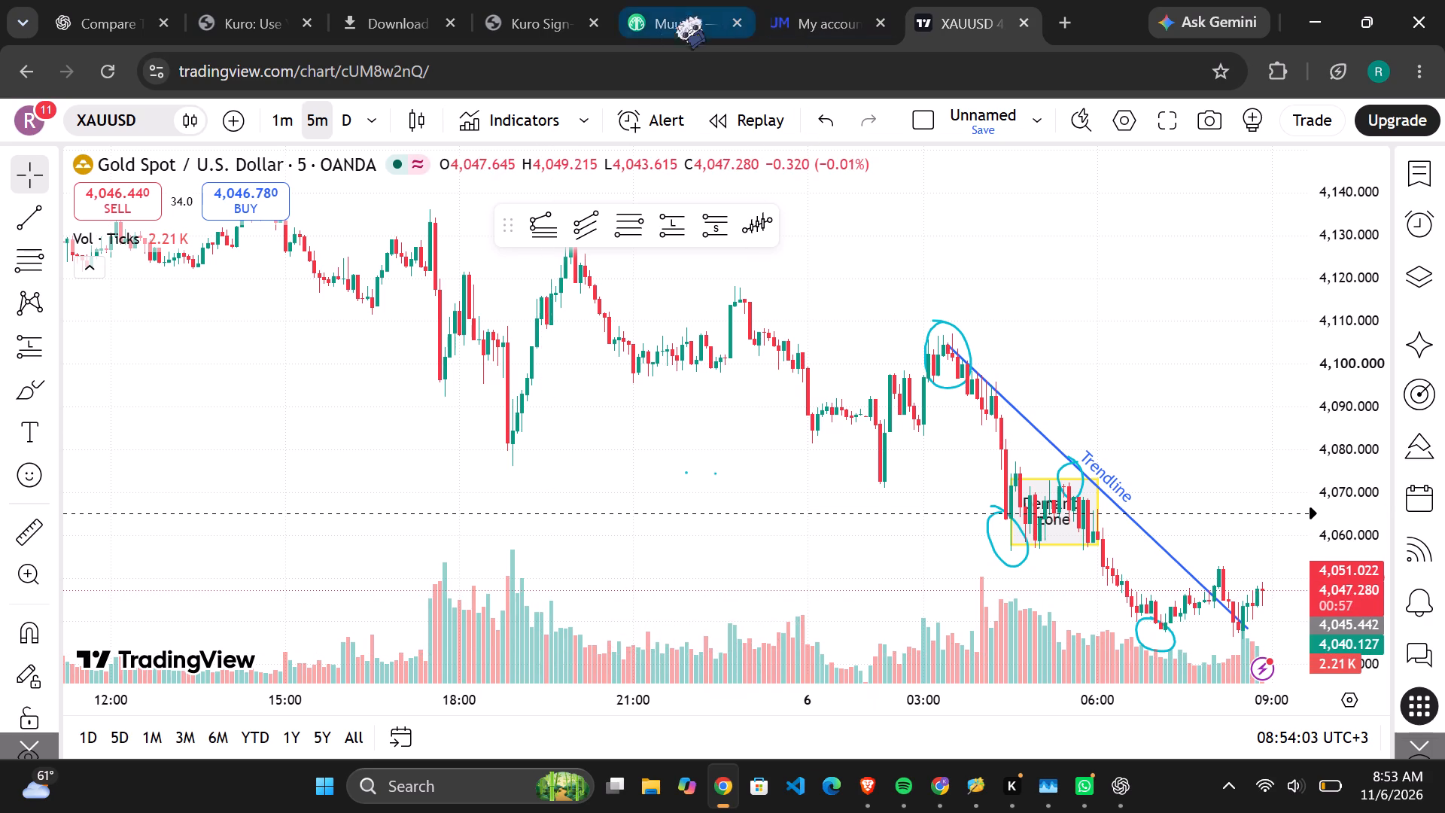
Switch to the Muuzaji dashboard and look over its notifications and the Regime page's diagnostics.
left_click(659, 28)
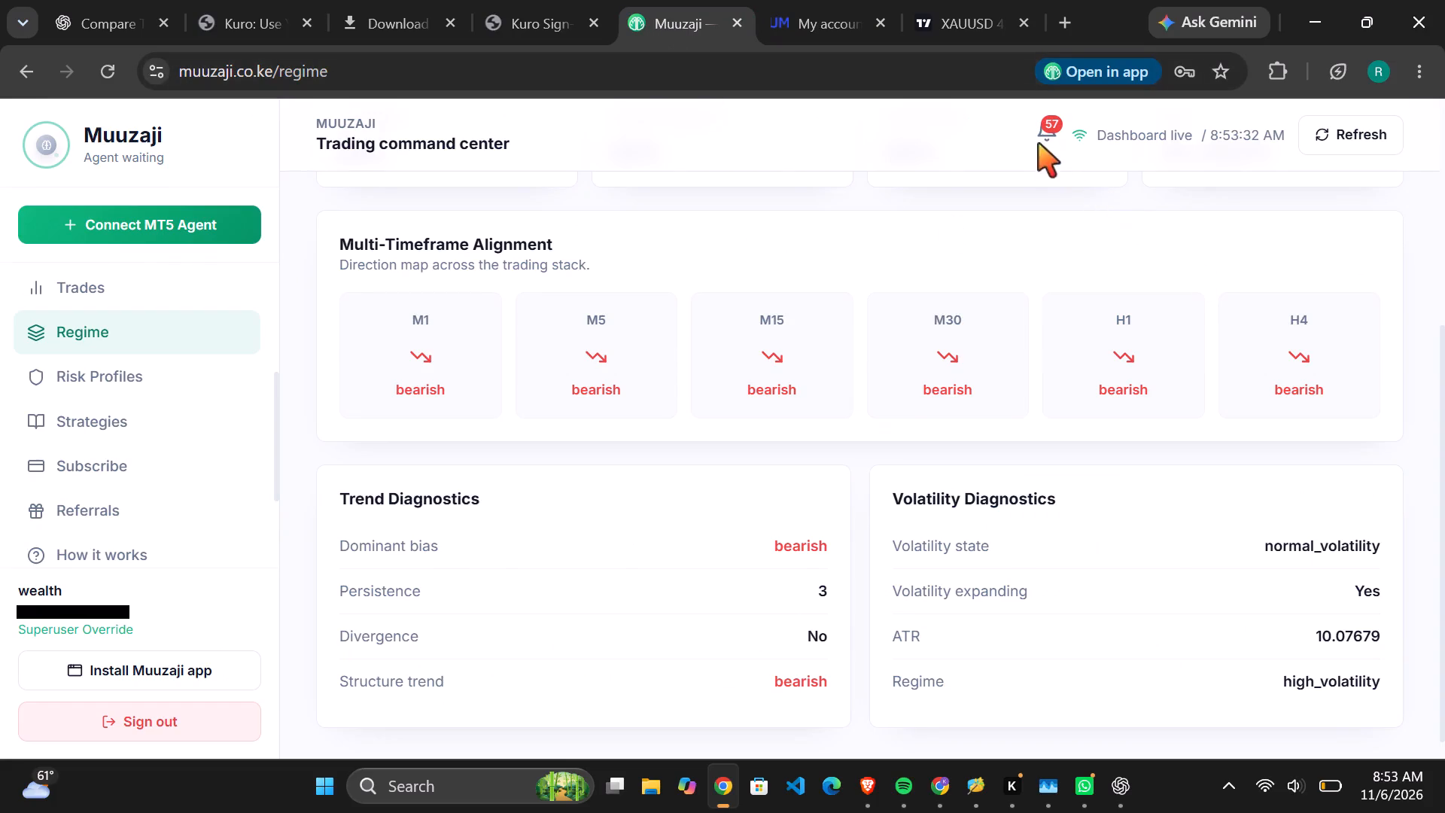
left_click(1045, 128)
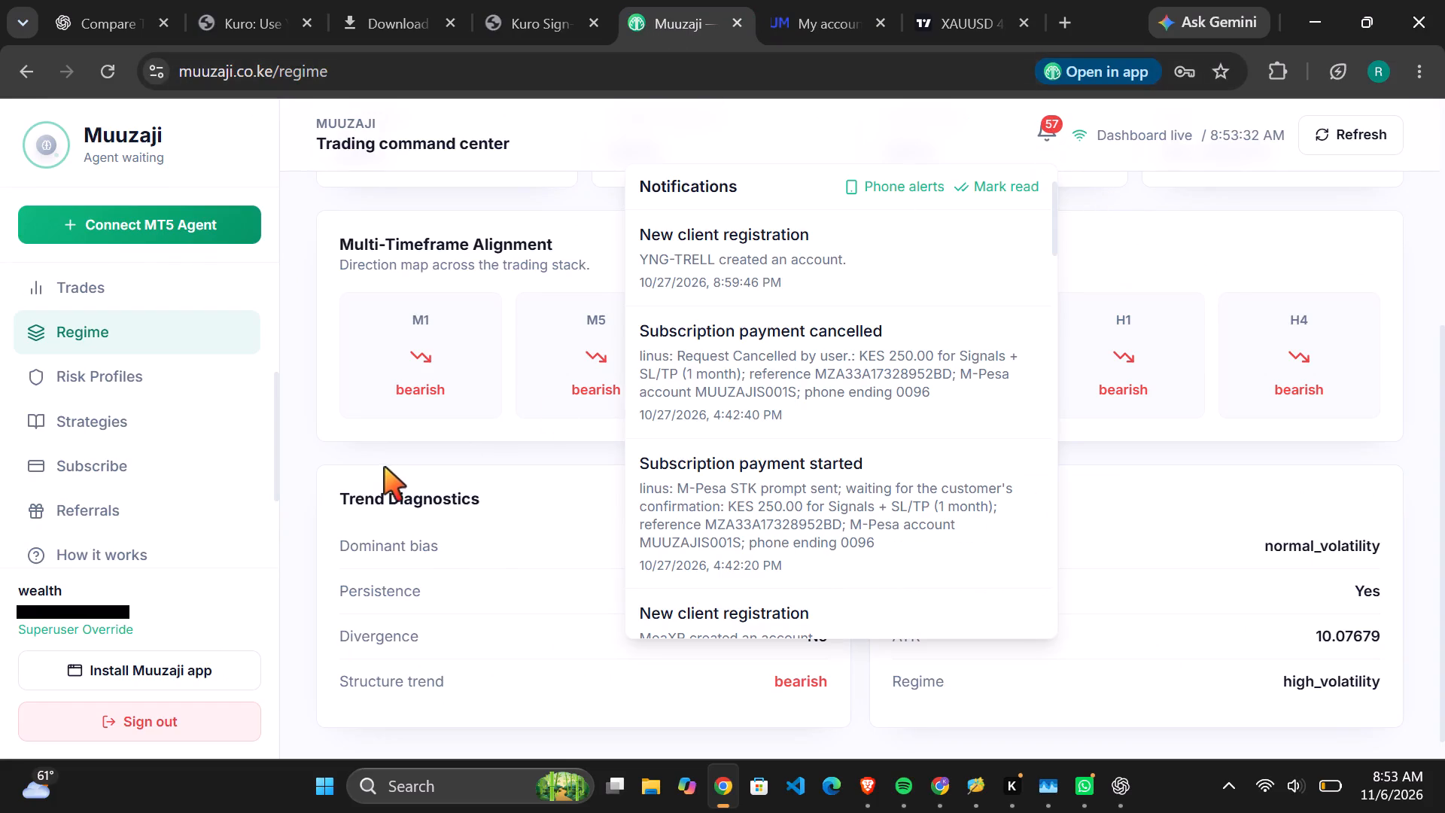
left_click(384, 469)
scroll(145, 532, "down", 7)
scroll(147, 527, "up", 1)
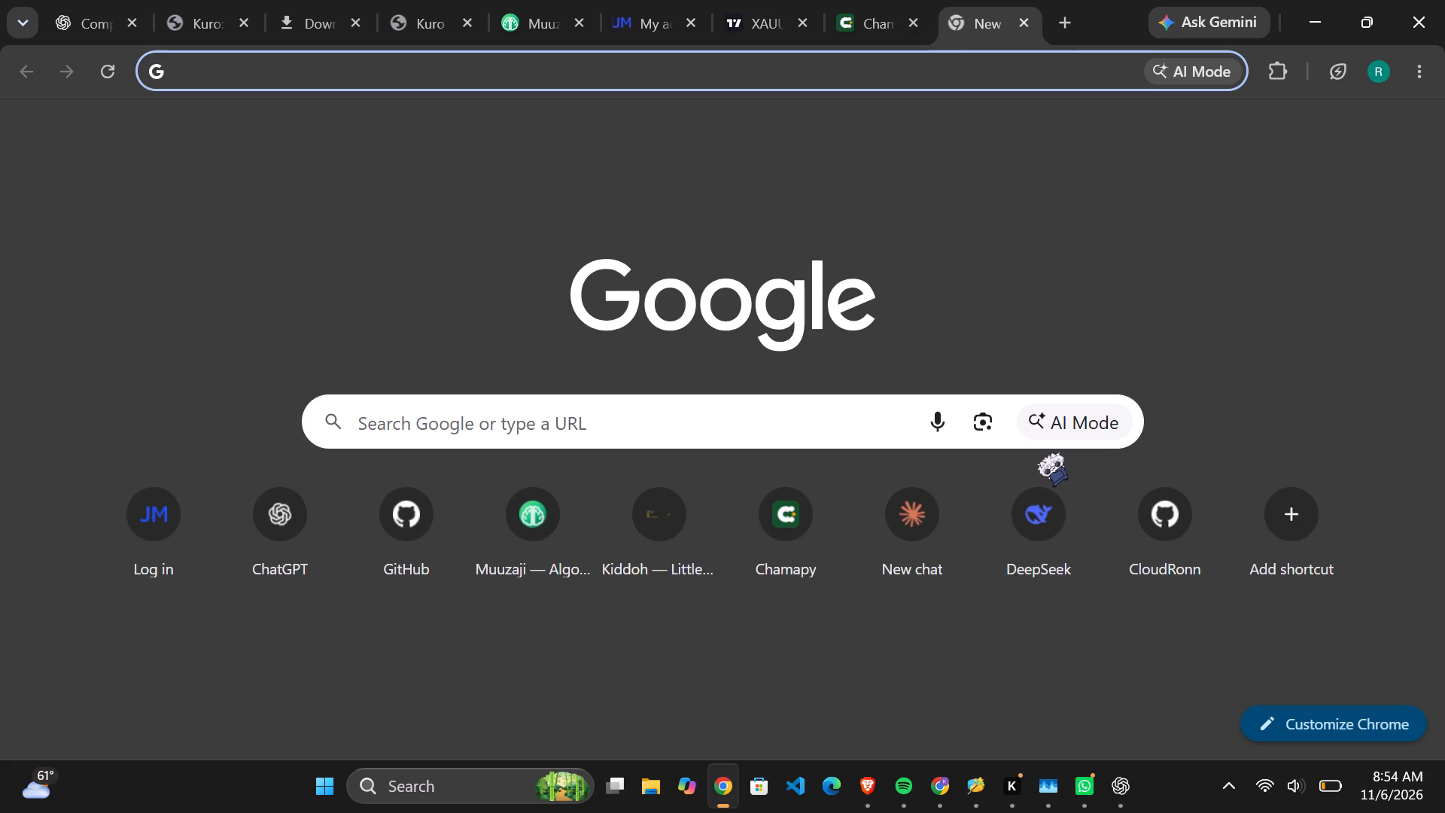
Search Google for the cron-job.org console and open the cron-job.org Console site.
type("cronjob")
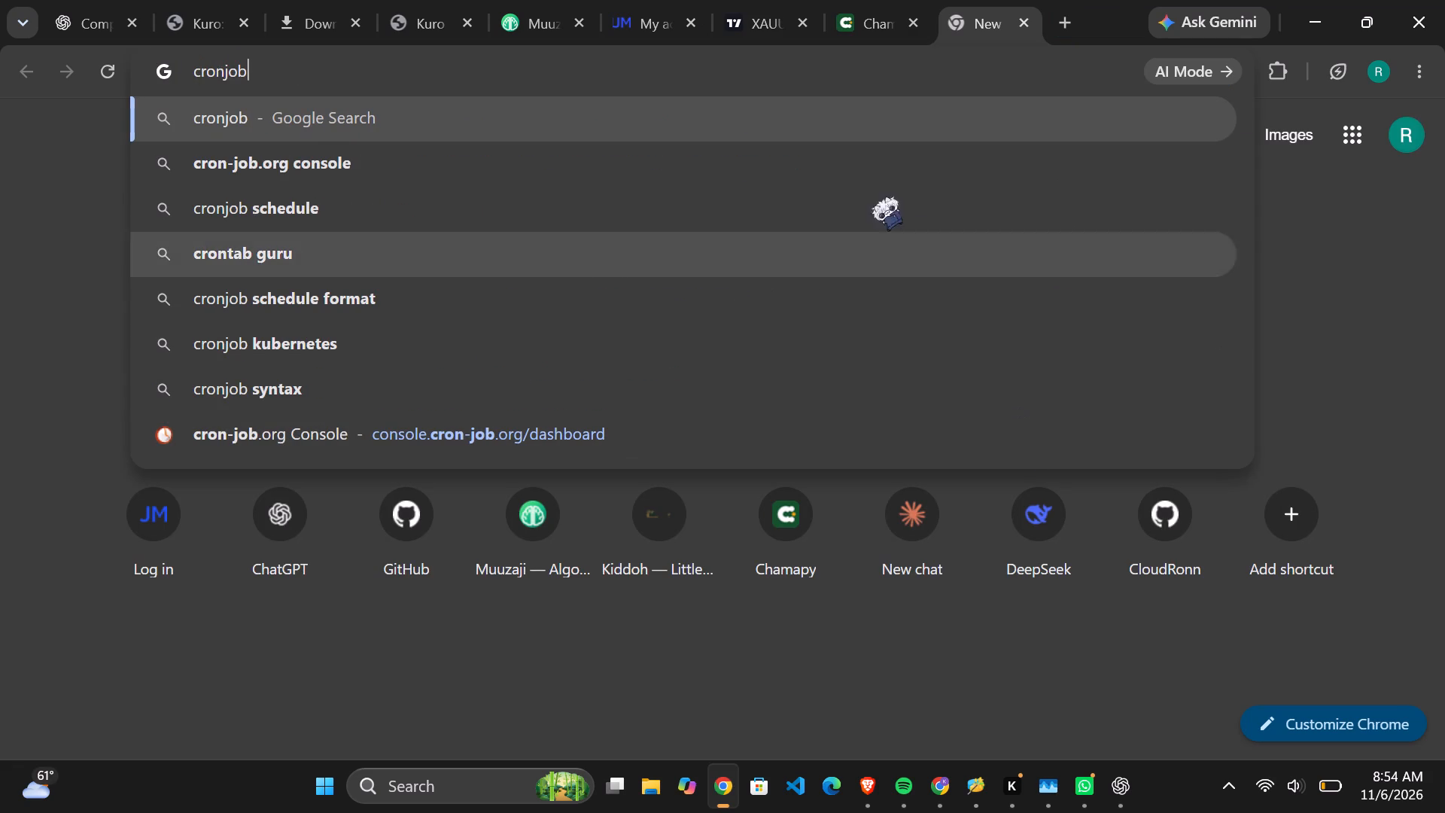
left_click(427, 166)
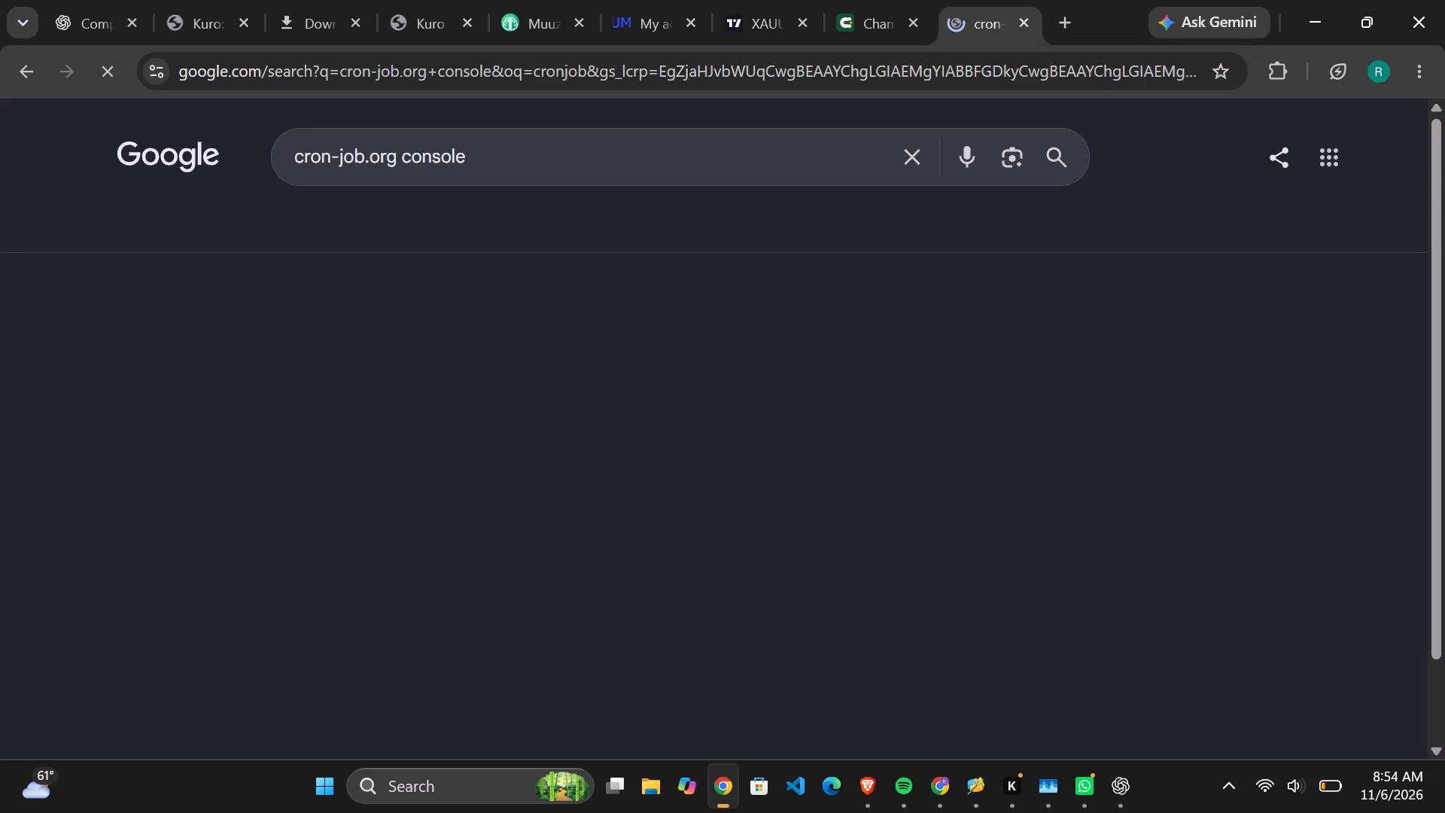
left_click(256, 382)
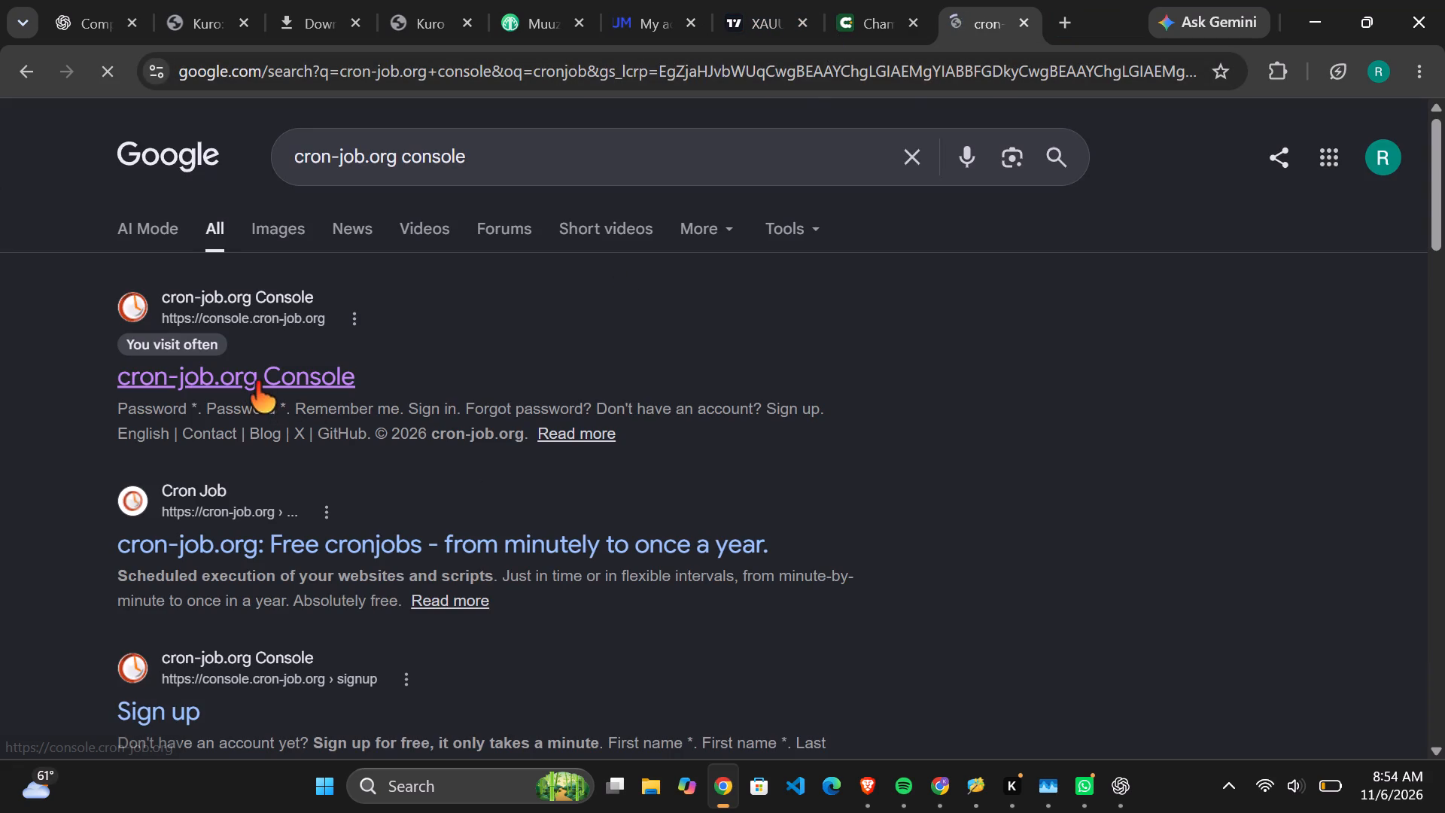
left_click(845, 25)
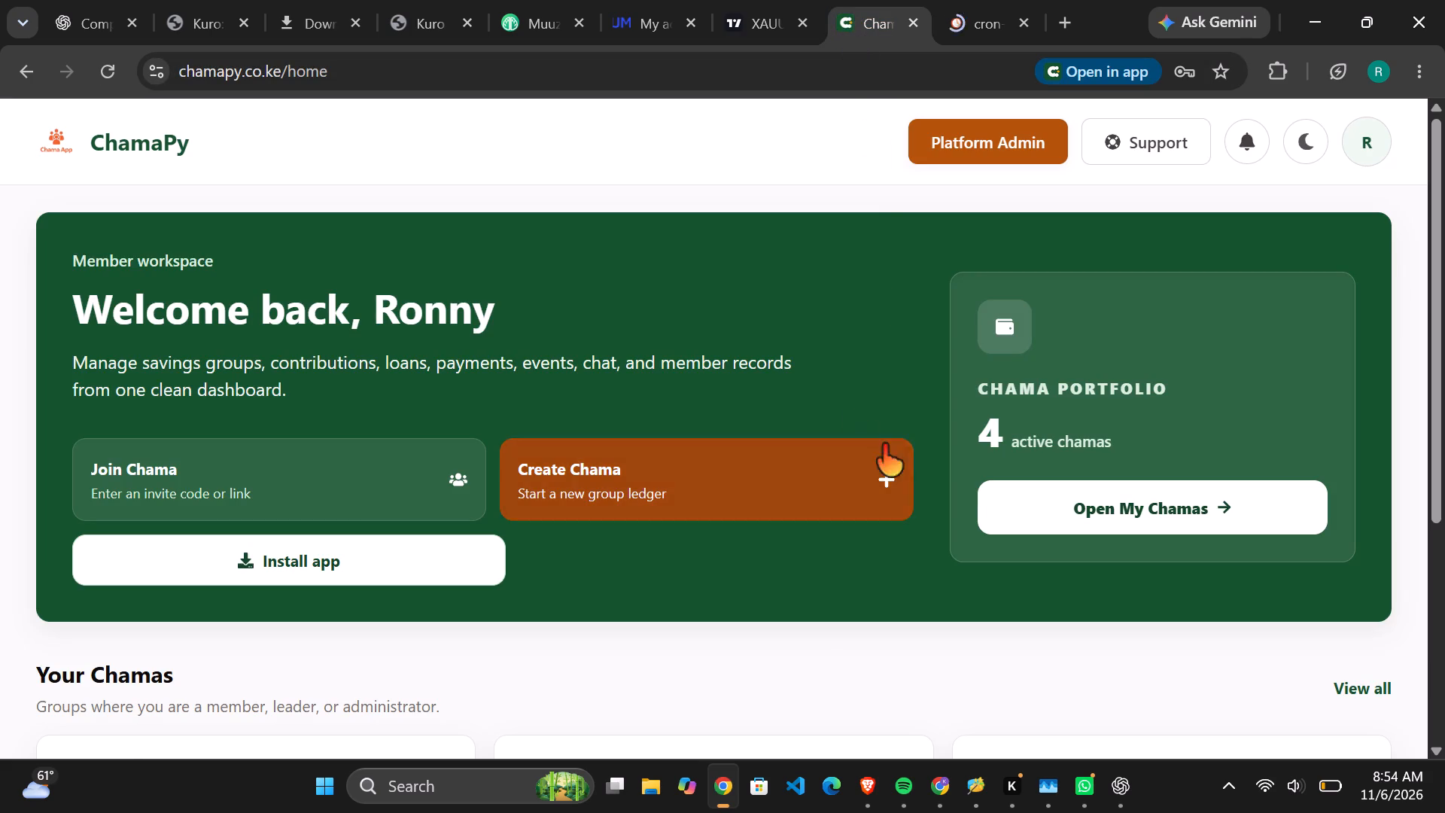
left_click(1097, 504)
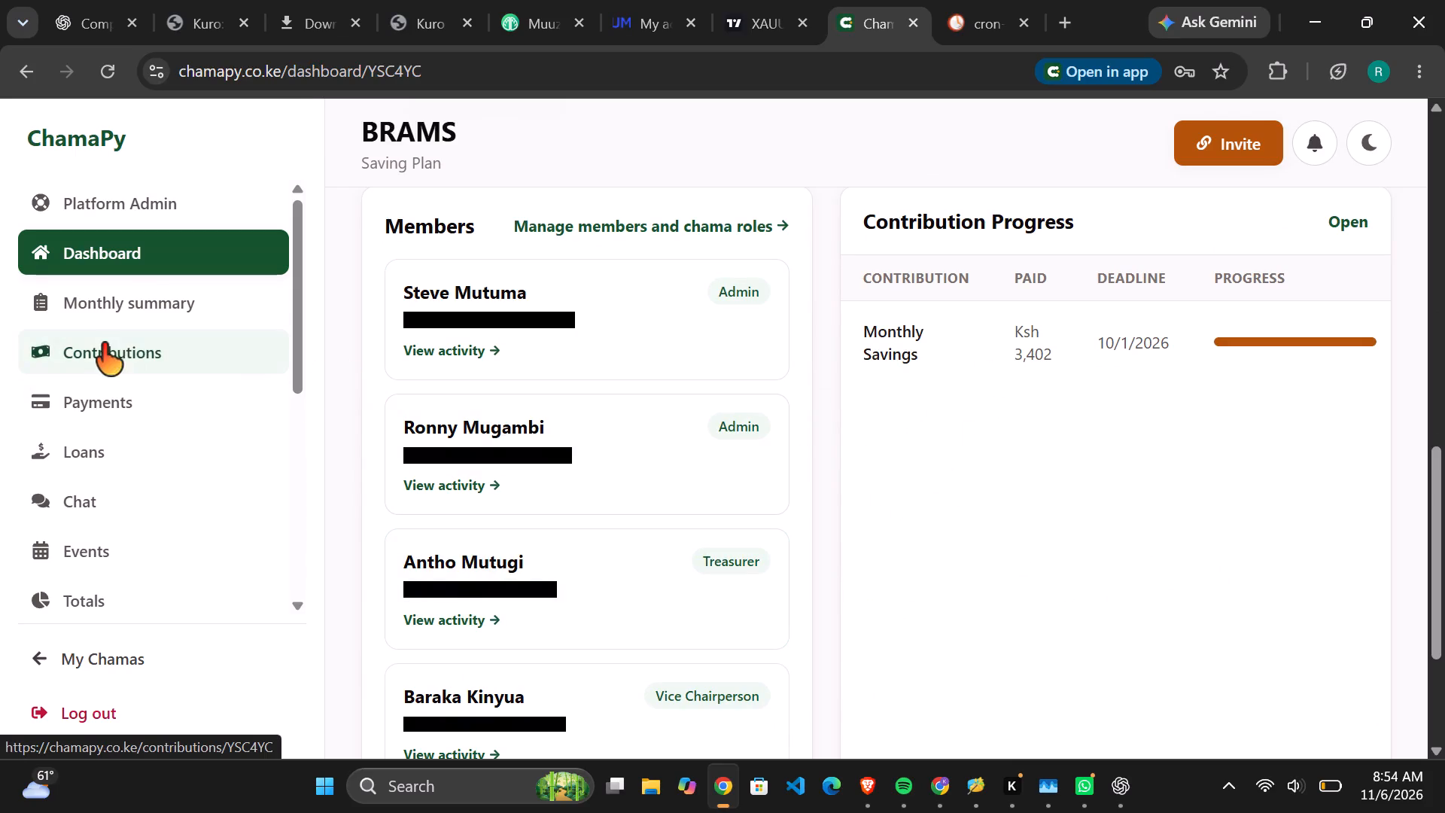
Open the details of the September 2026 Monthly Savings contribution from the BRAMS chama's contributions.
left_click(120, 346)
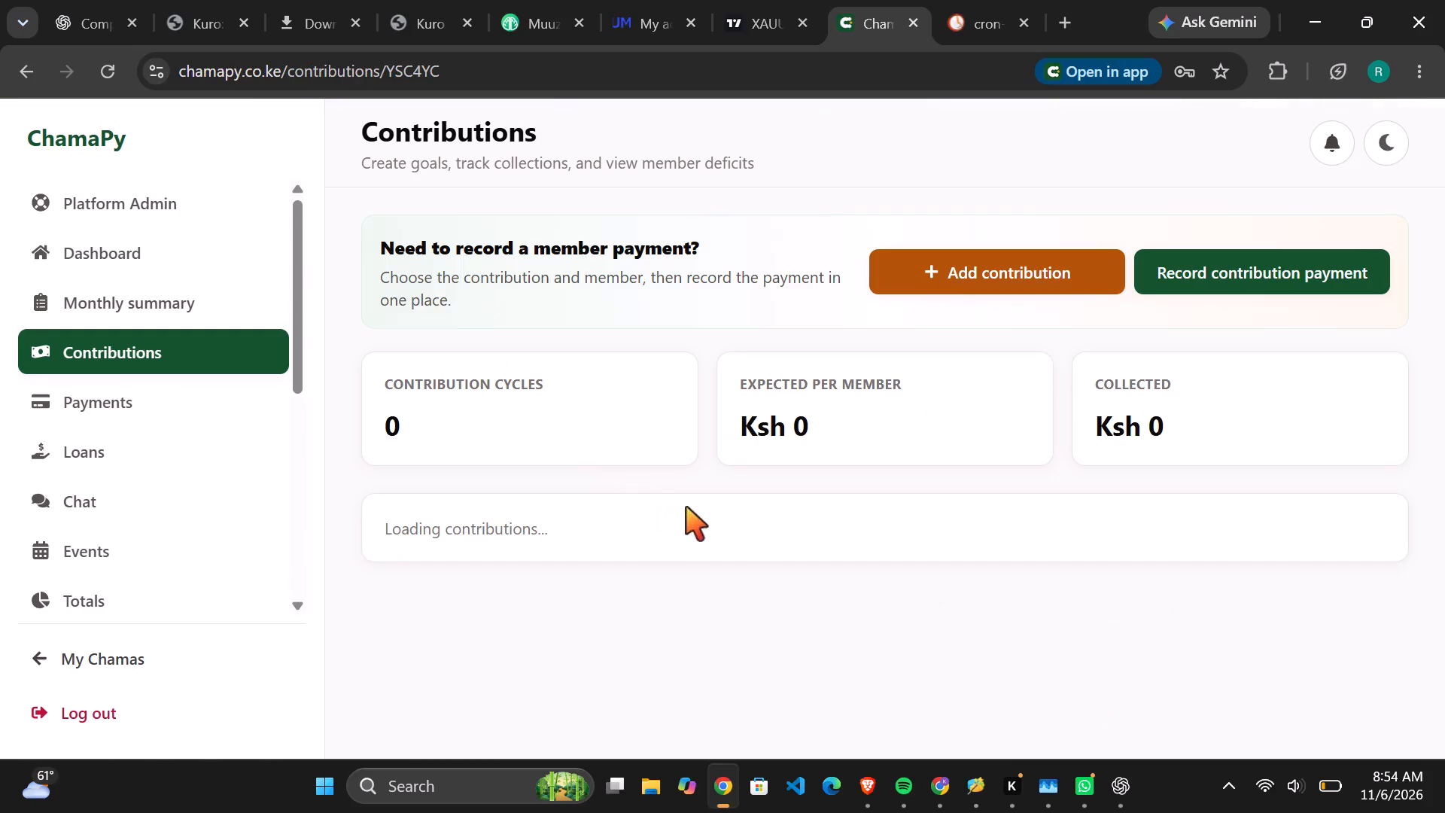
scroll(748, 530, "down", 2)
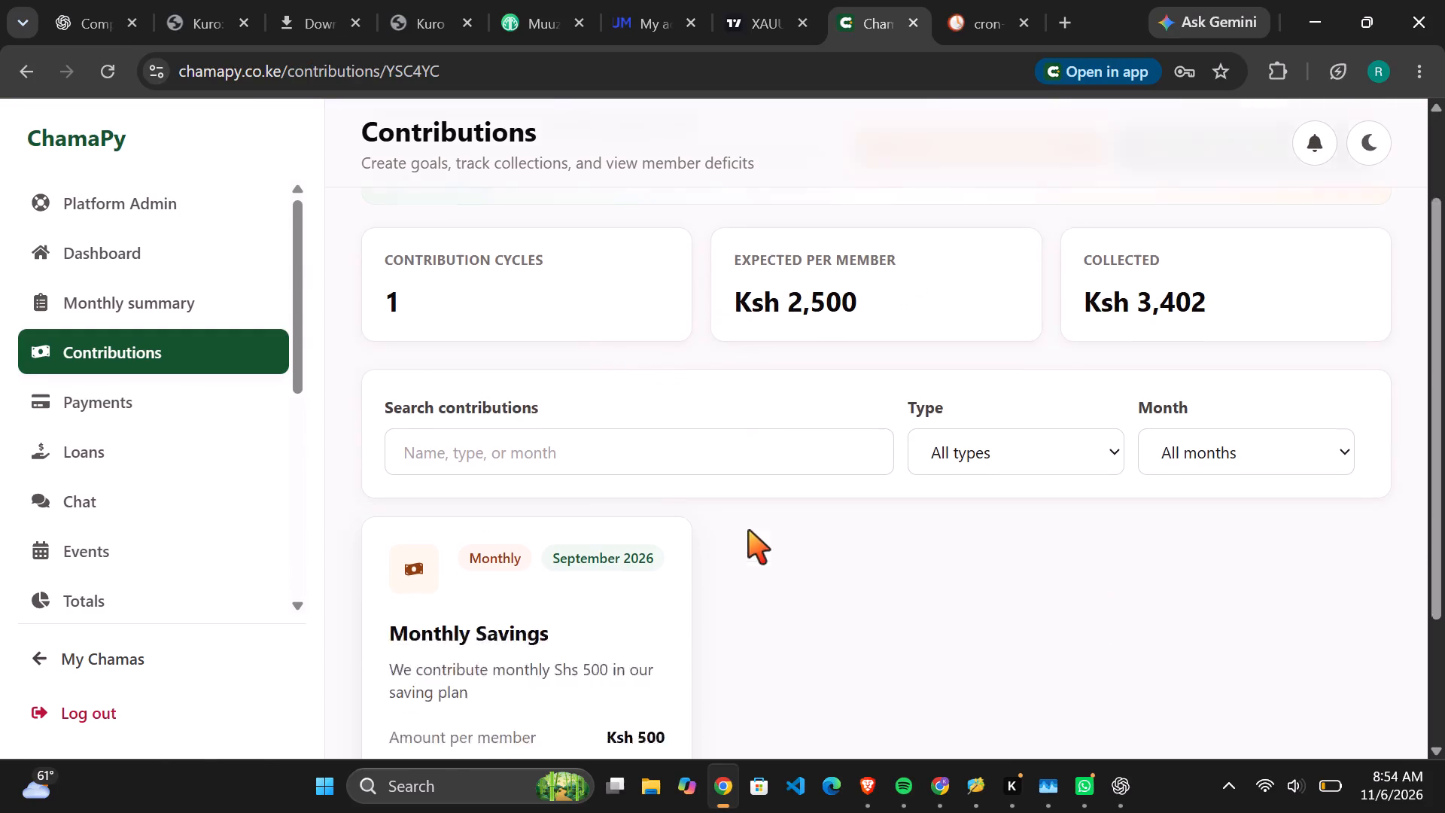
scroll(748, 530, "down", 2)
left_click(529, 552)
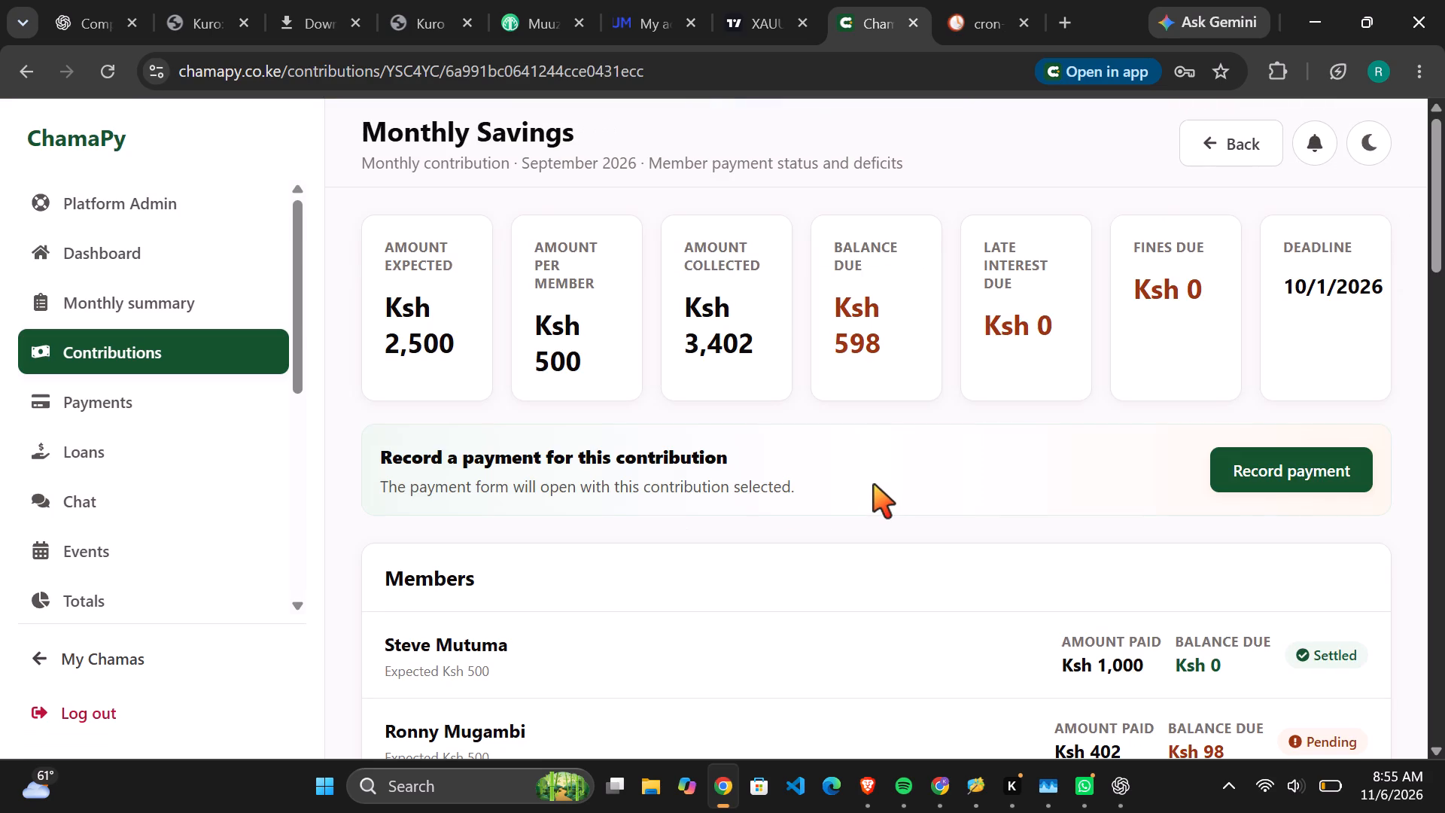
Examine the members' payment statuses and the payment history of the Monthly Savings contribution.
scroll(873, 484, "down", 2)
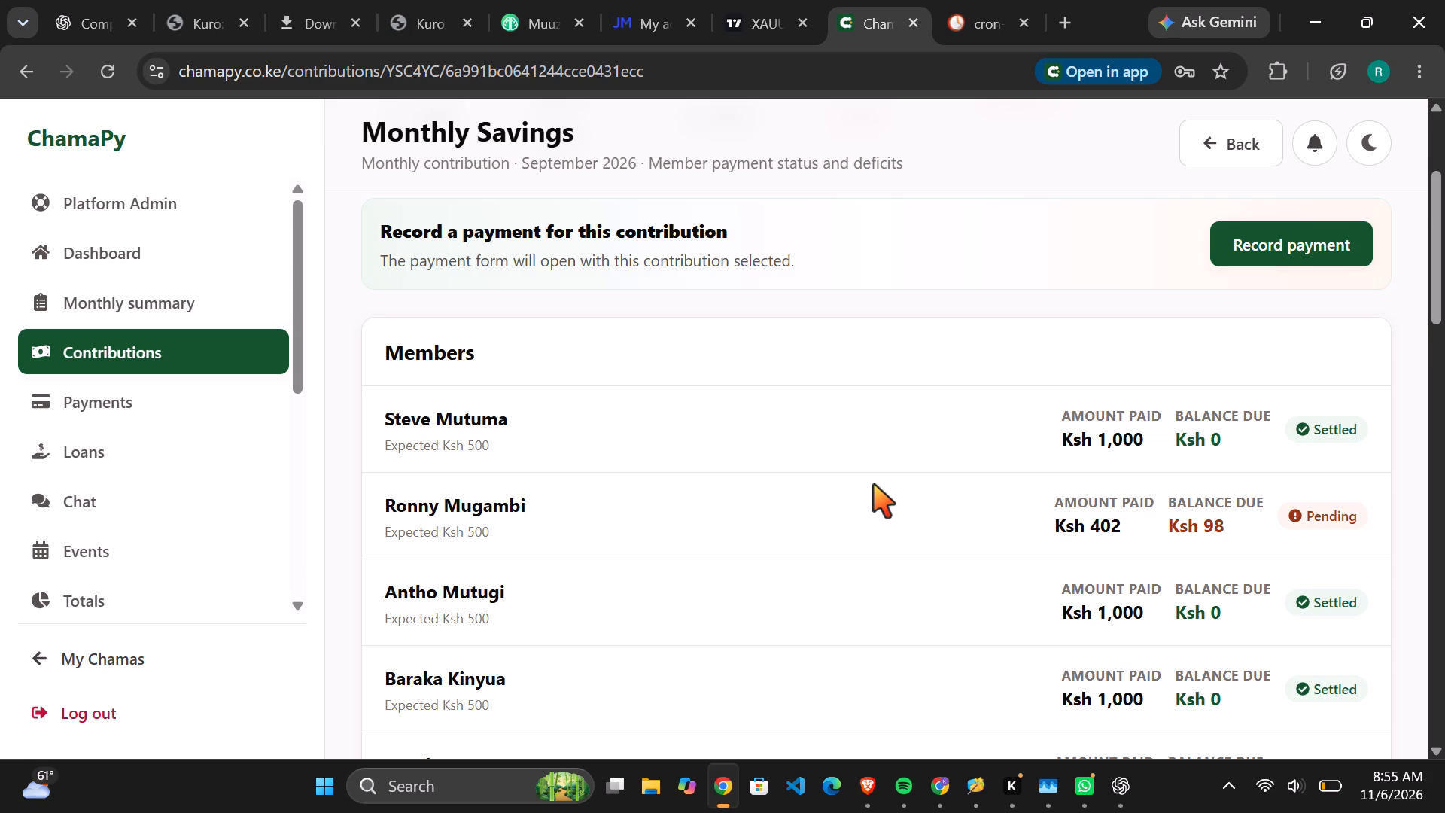
scroll(873, 484, "down", 2)
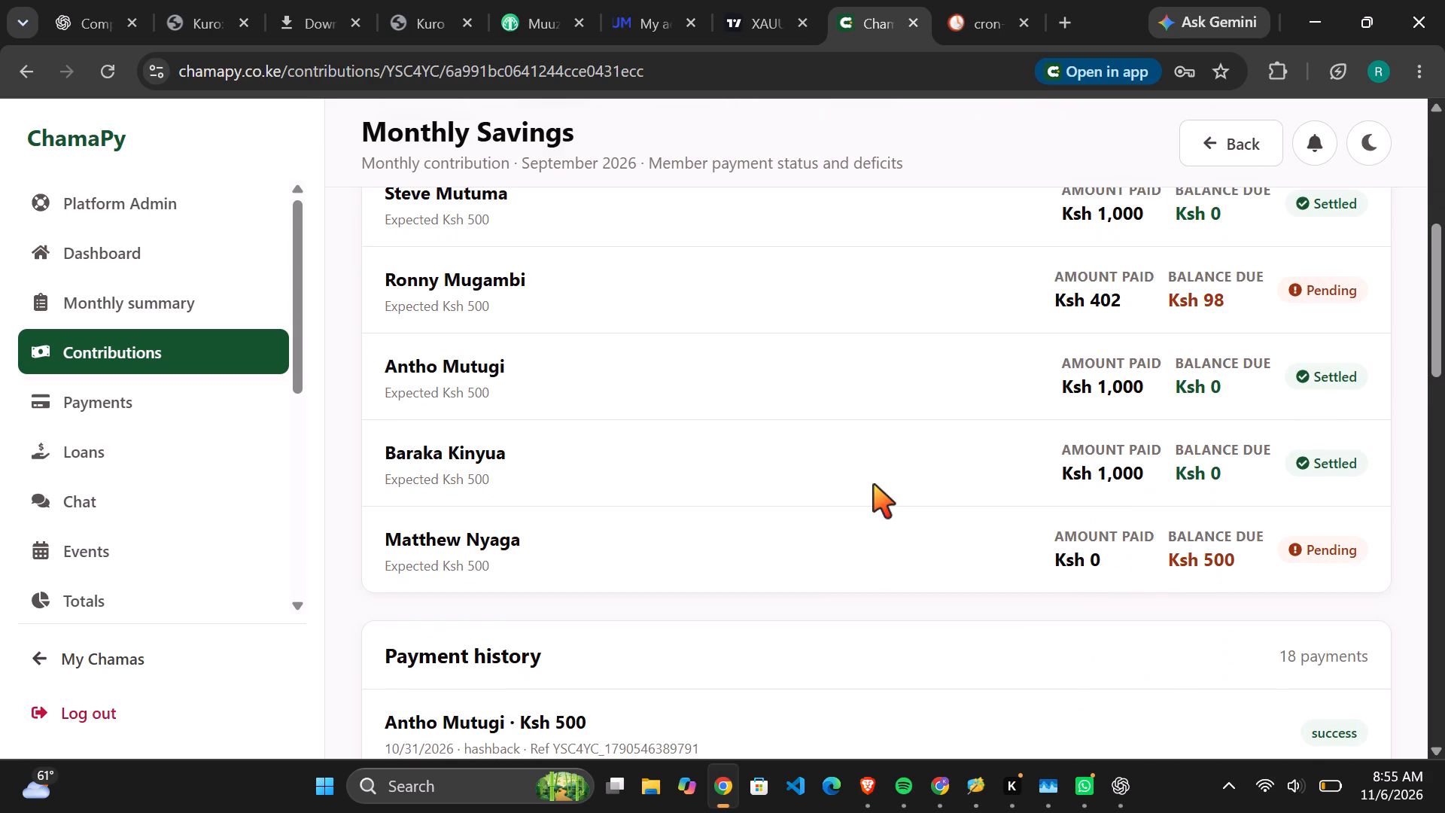
scroll(873, 484, "down", 2)
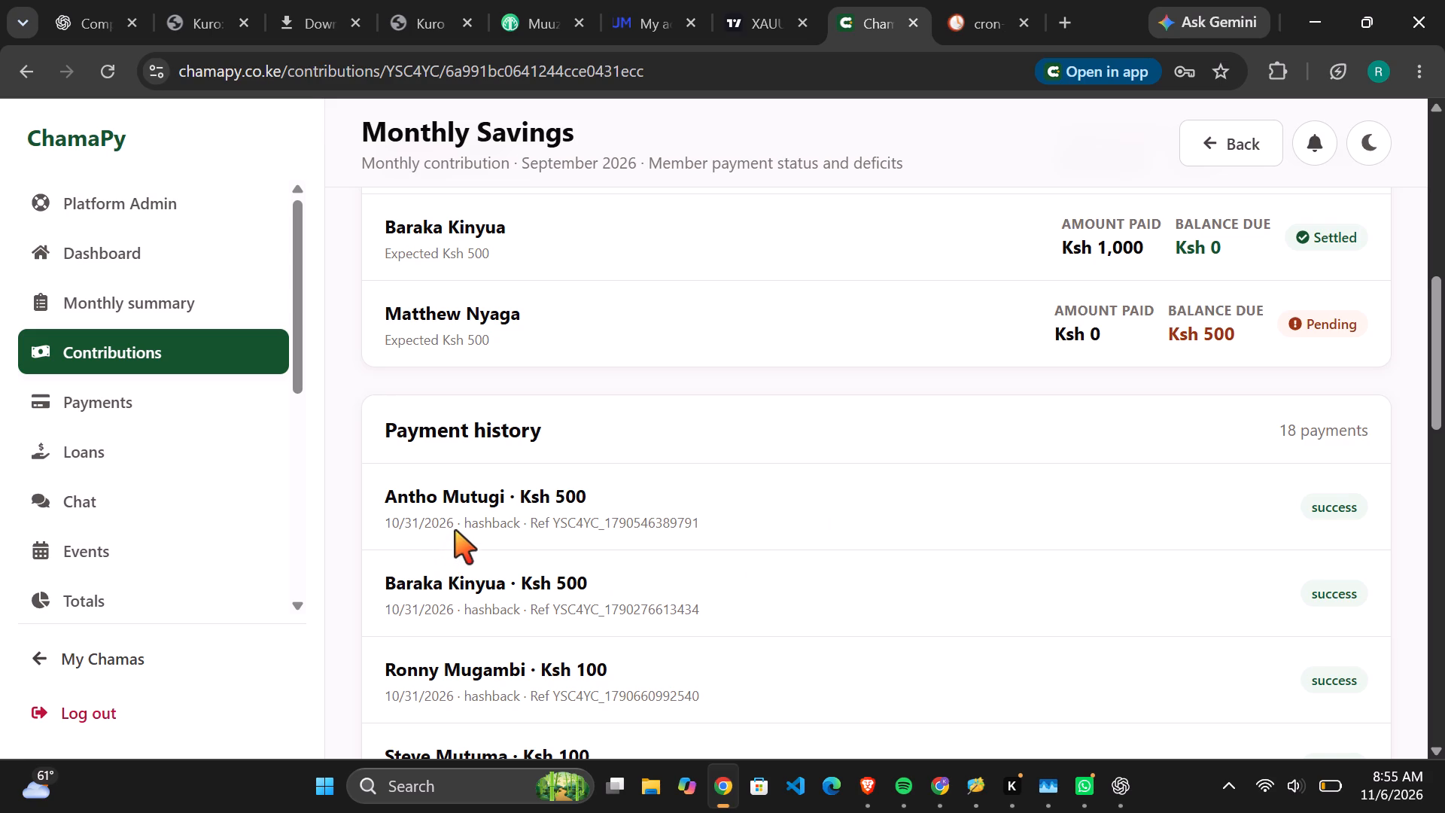
scroll(547, 531, "down", 1)
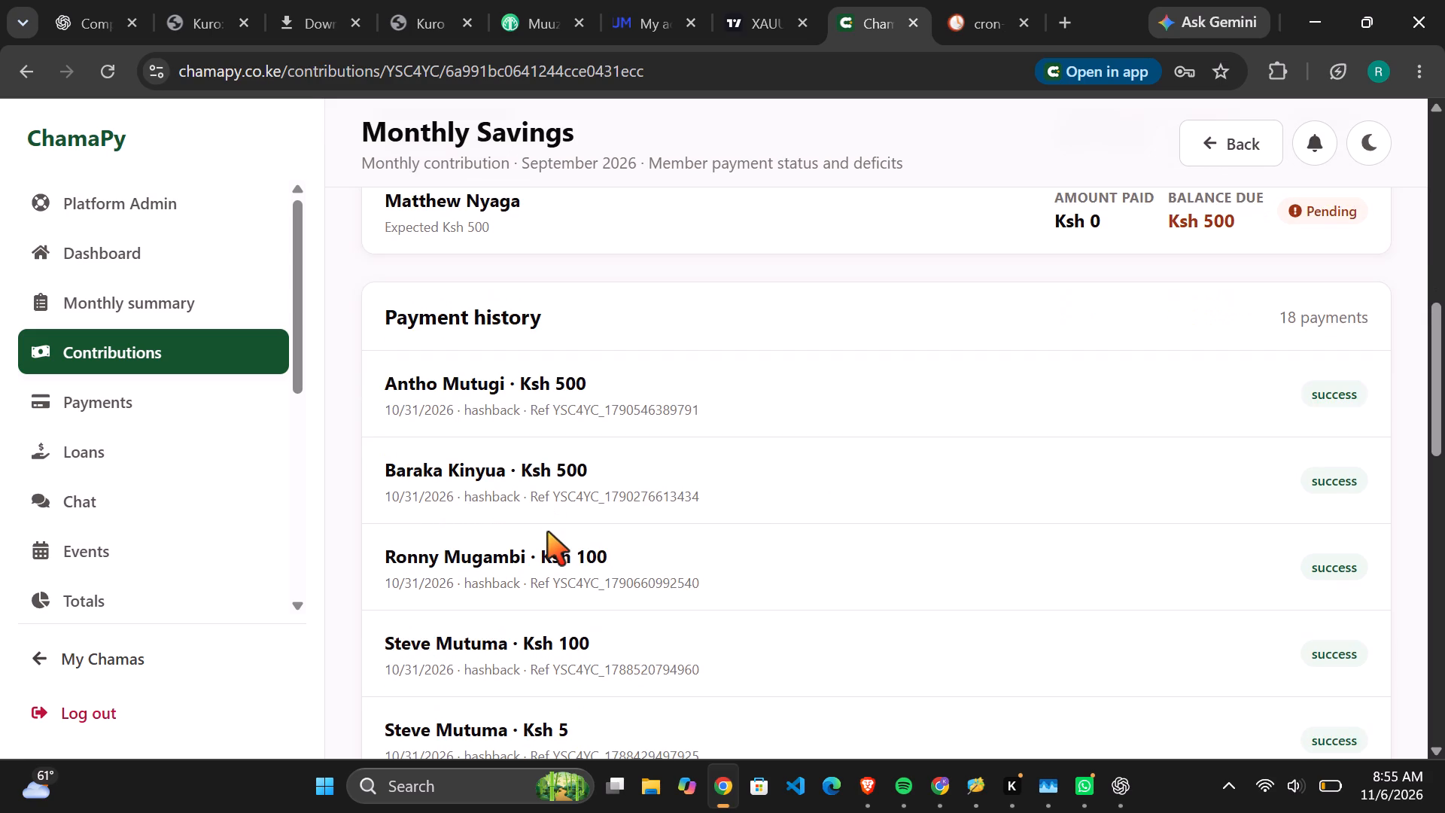
scroll(547, 531, "down", 2)
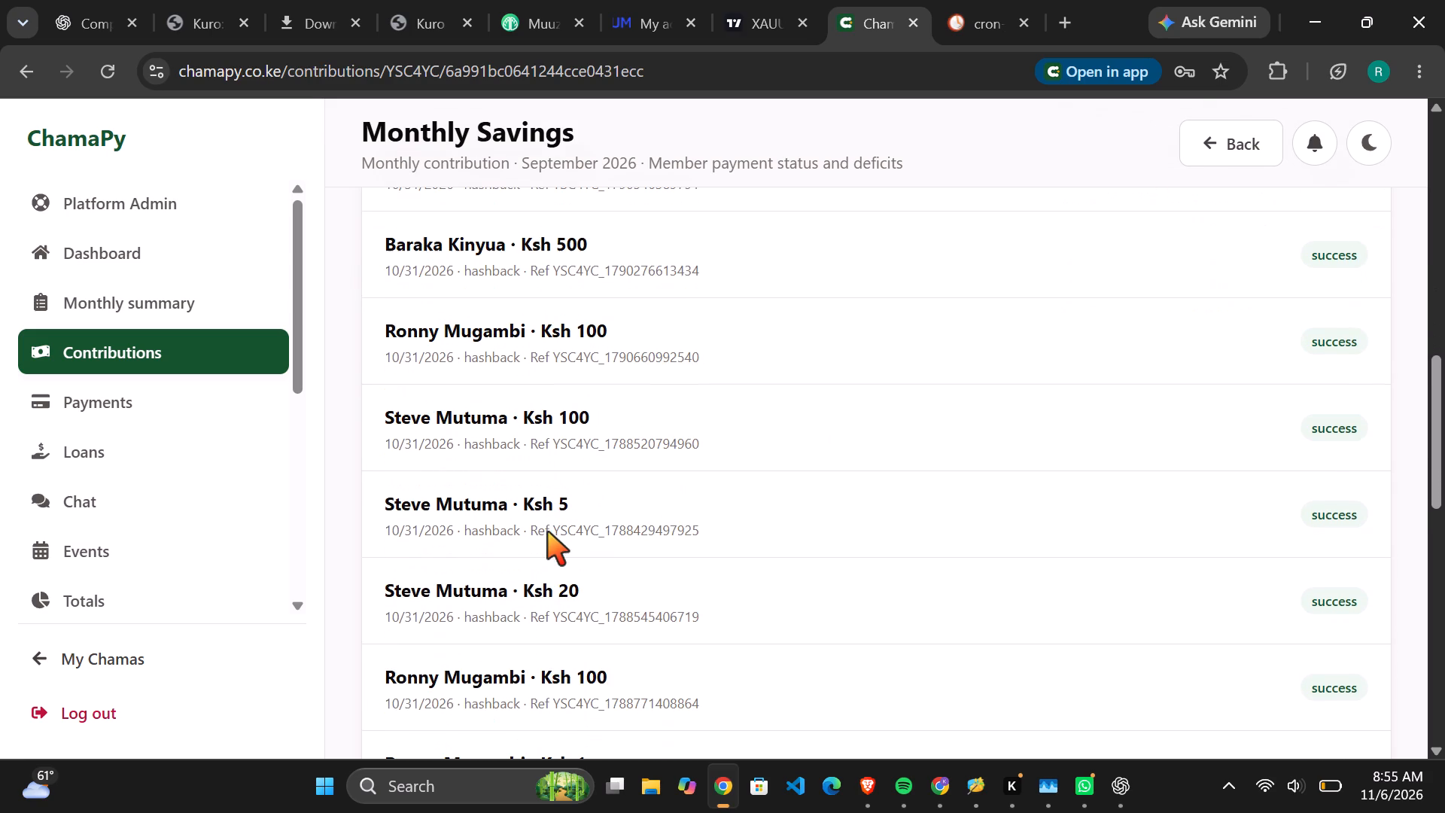
scroll(760, 618, "up", 5)
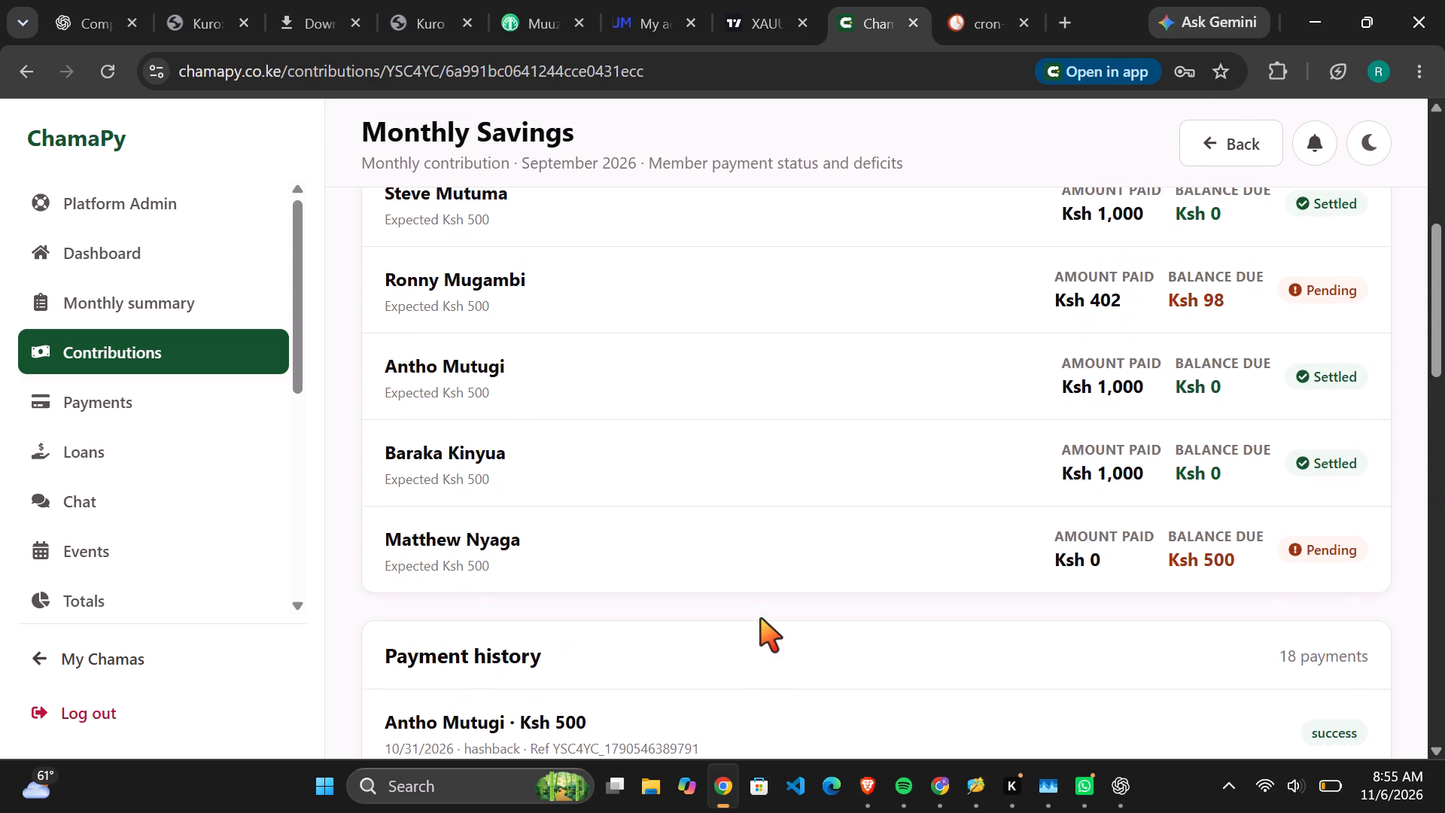
scroll(760, 618, "up", 1)
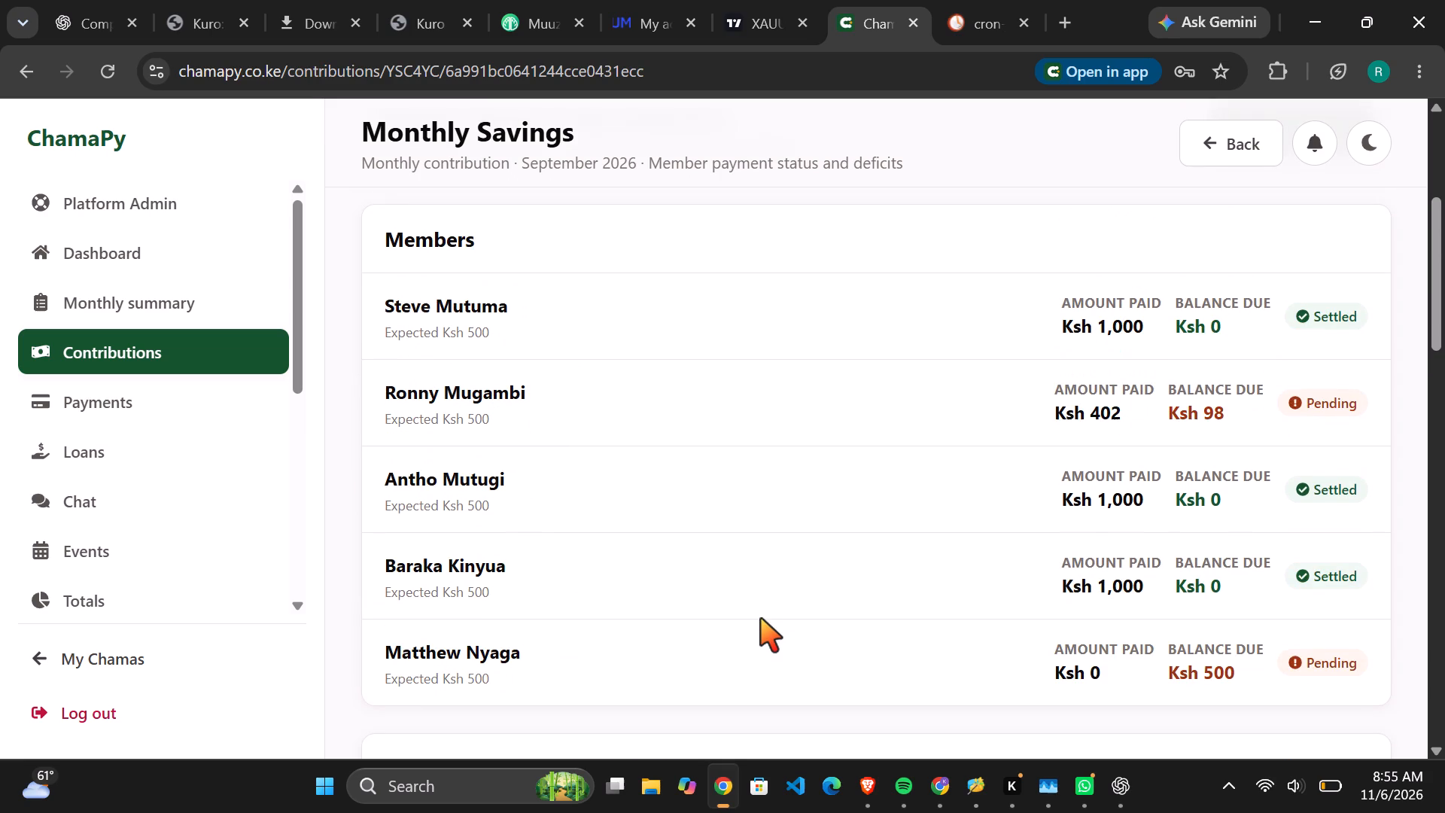